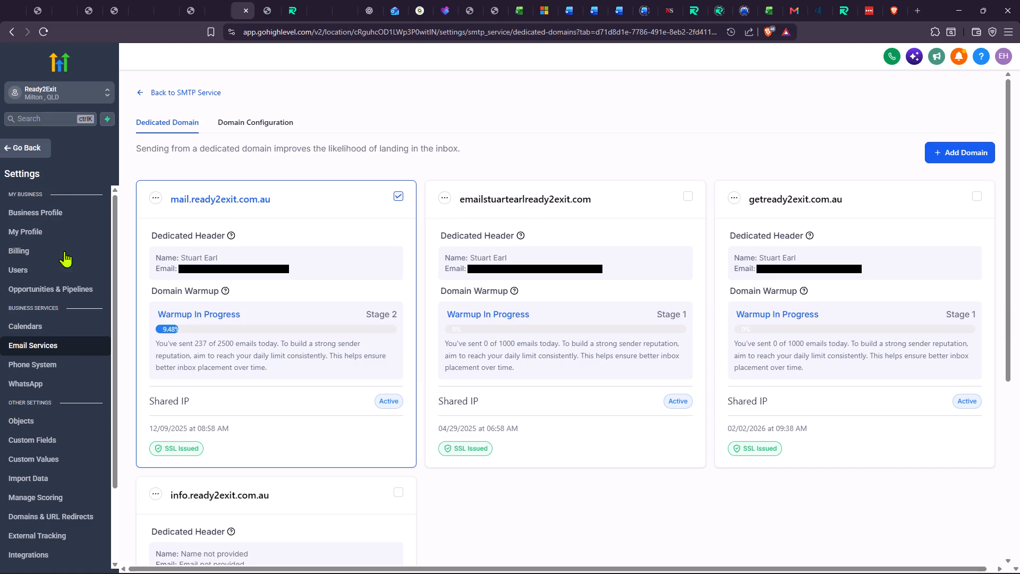
Leave the settings and open the Automation workflows list in its recent view.
click(33, 152)
click(67, 376)
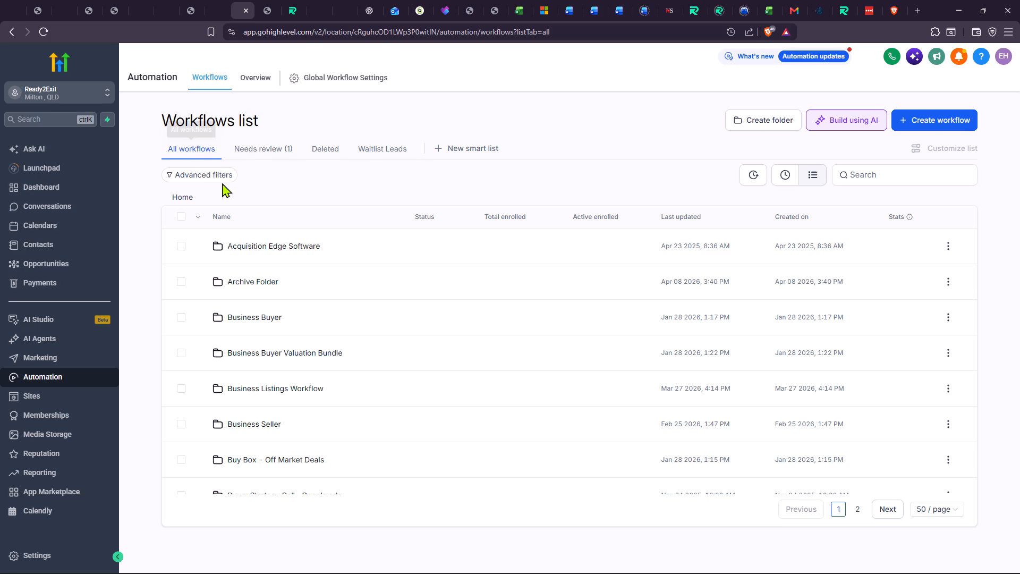
click(777, 173)
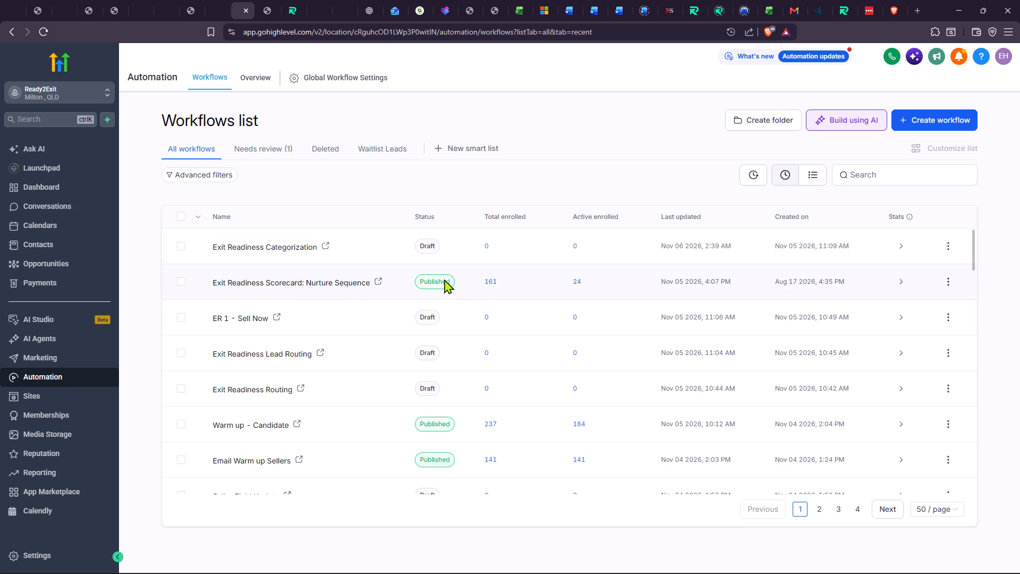
Look through the recently updated workflows, examining their names, statuses and enrolment figures.
scroll(449, 279, down, 9)
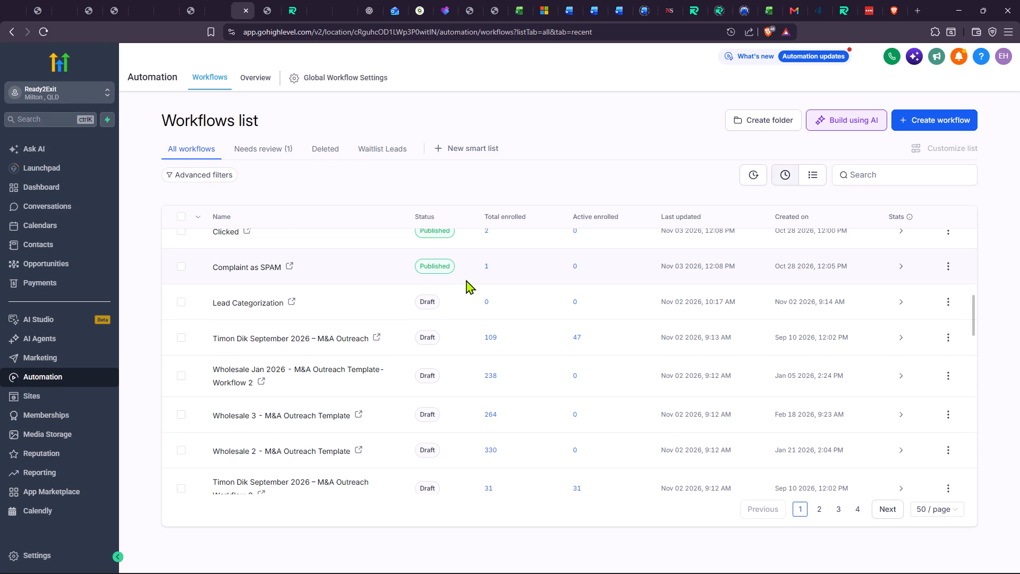
scroll(419, 316, down, 5)
scroll(416, 373, down, 4)
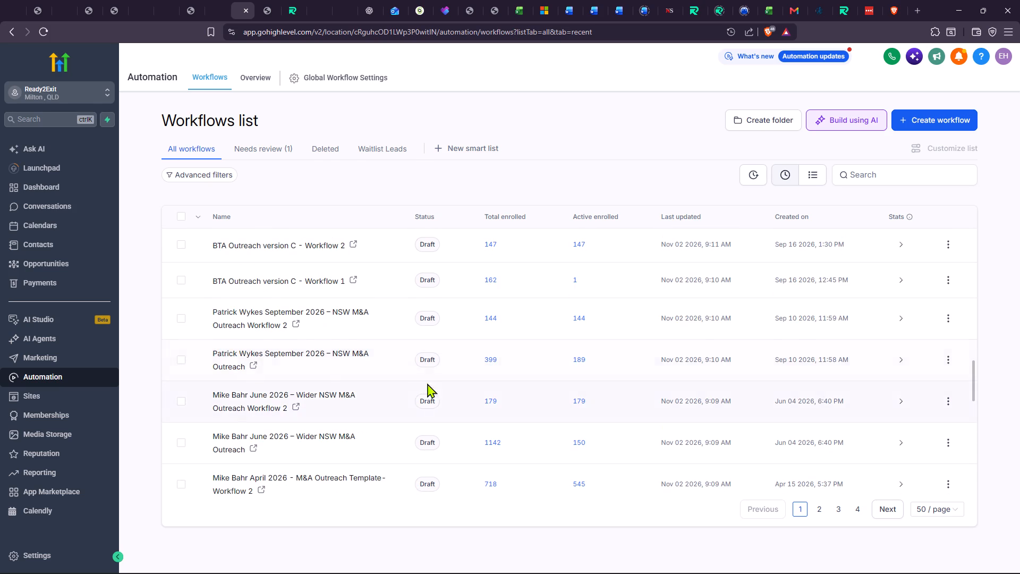
scroll(494, 343, up, 6)
scroll(466, 404, down, 20)
scroll(466, 404, down, 1)
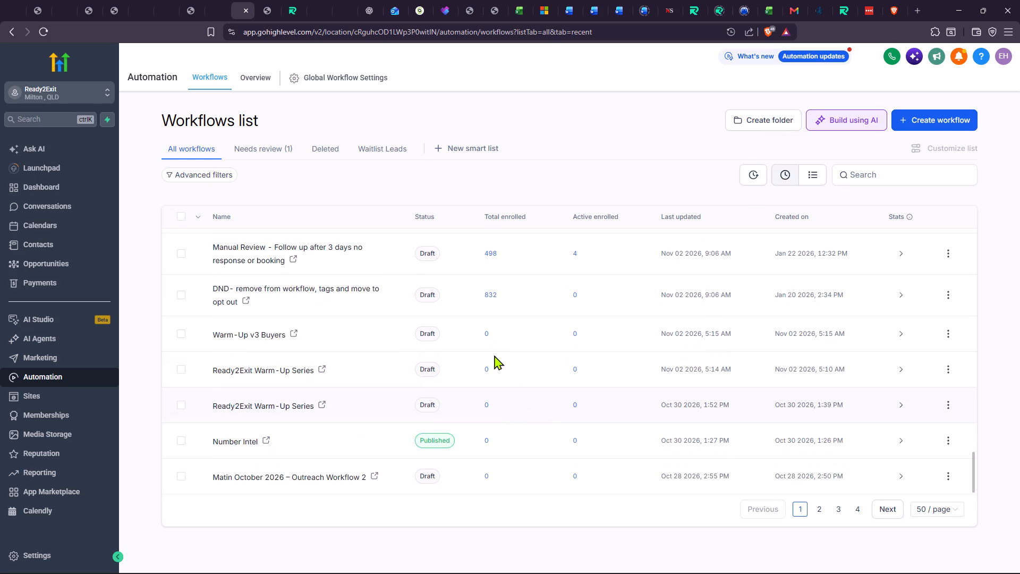
scroll(492, 350, up, 3)
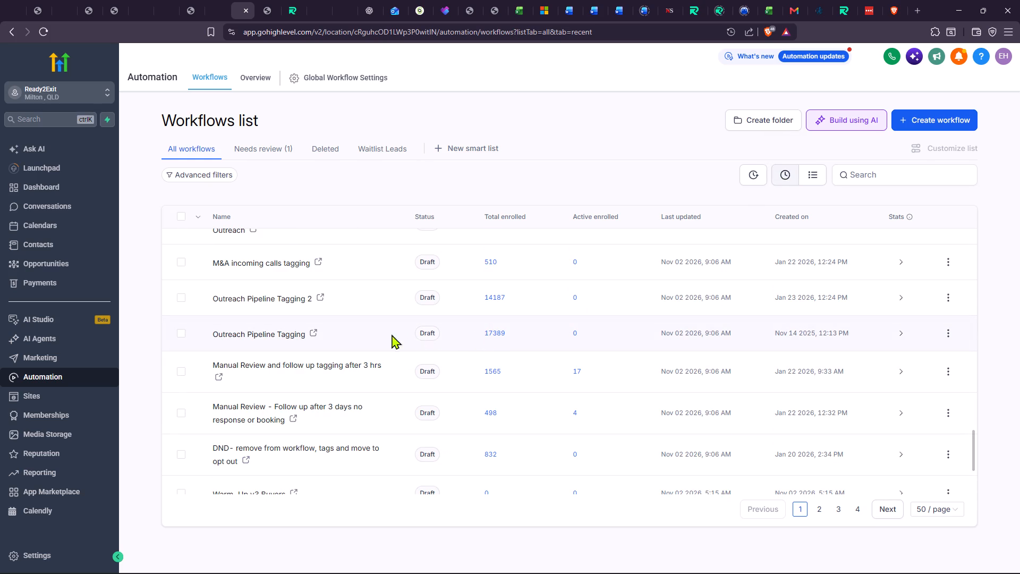
scroll(478, 332, down, 3)
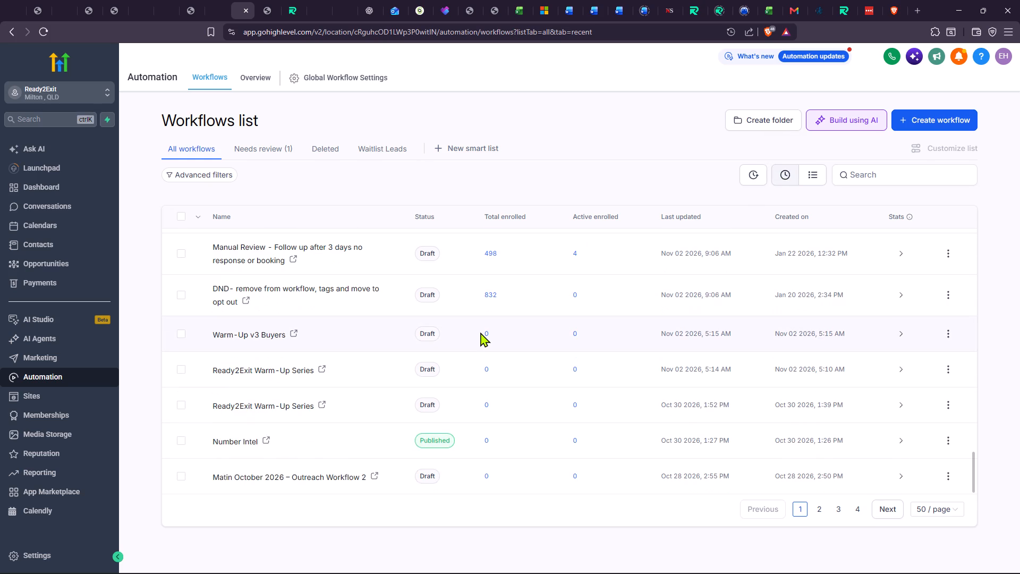
scroll(480, 332, down, 6)
scroll(528, 342, down, 6)
scroll(540, 350, up, 20)
scroll(540, 350, up, 2)
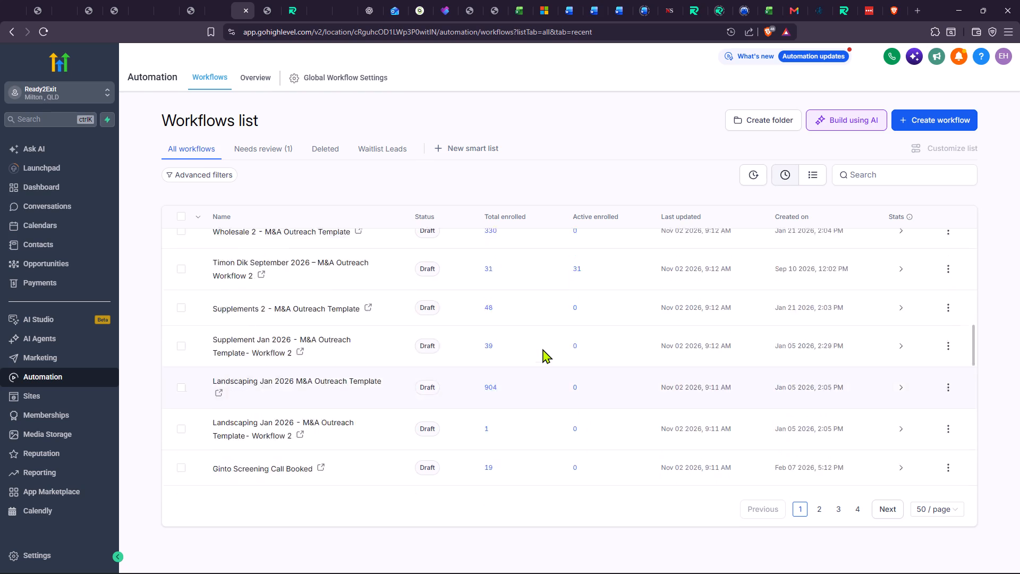
scroll(542, 349, up, 13)
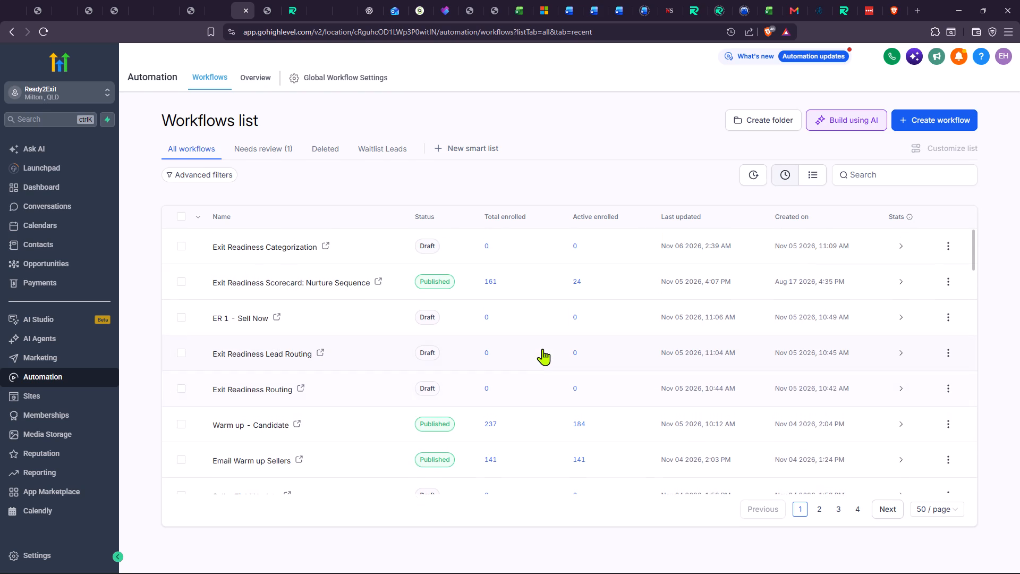
scroll(542, 349, down, 3)
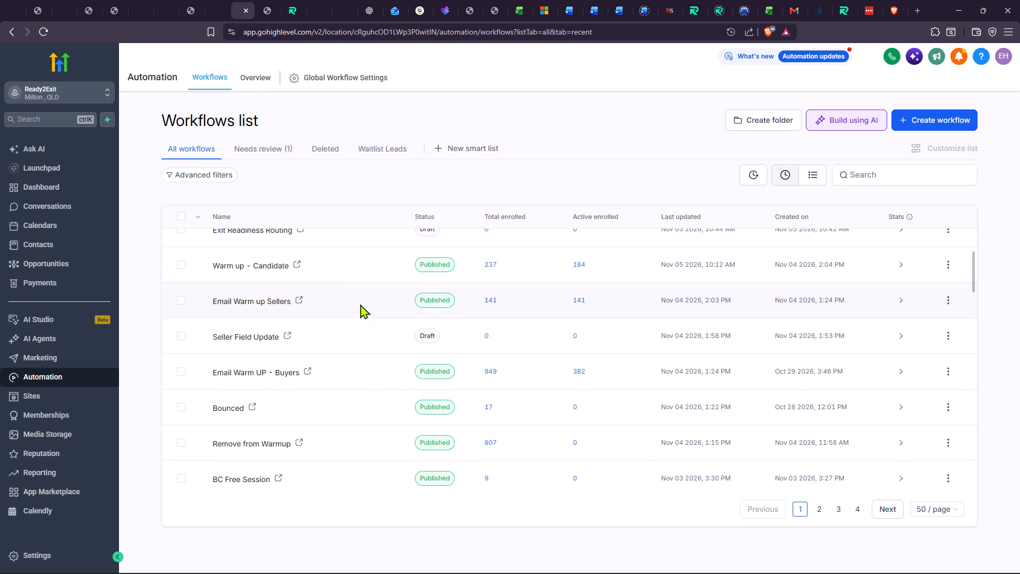
scroll(365, 301, up, 6)
scroll(249, 205, up, 6)
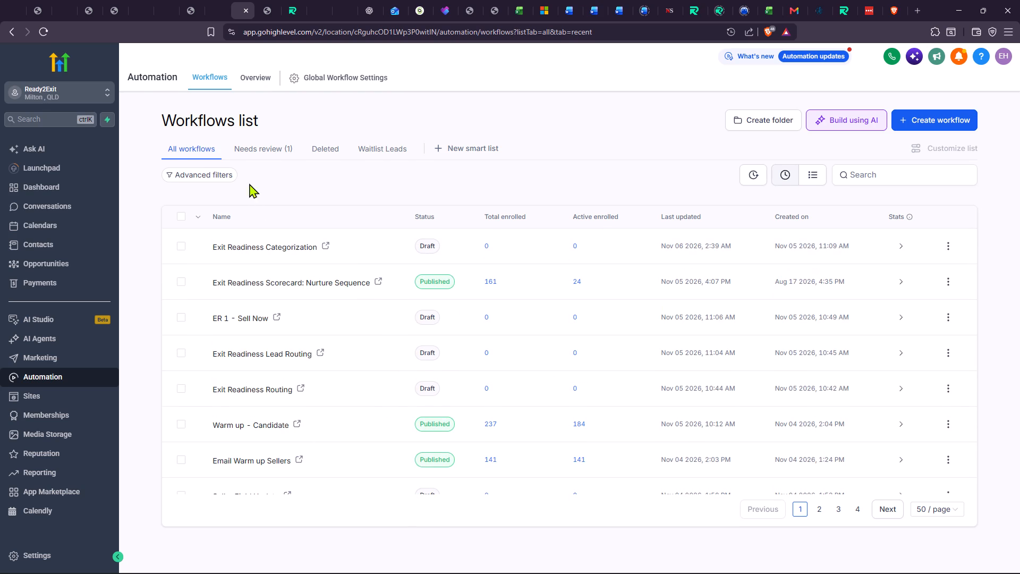
scroll(249, 183, up, 2)
Return to the workflow folder listing and open the M&A OUTREACH folder.
click(243, 74)
triple_click(224, 77)
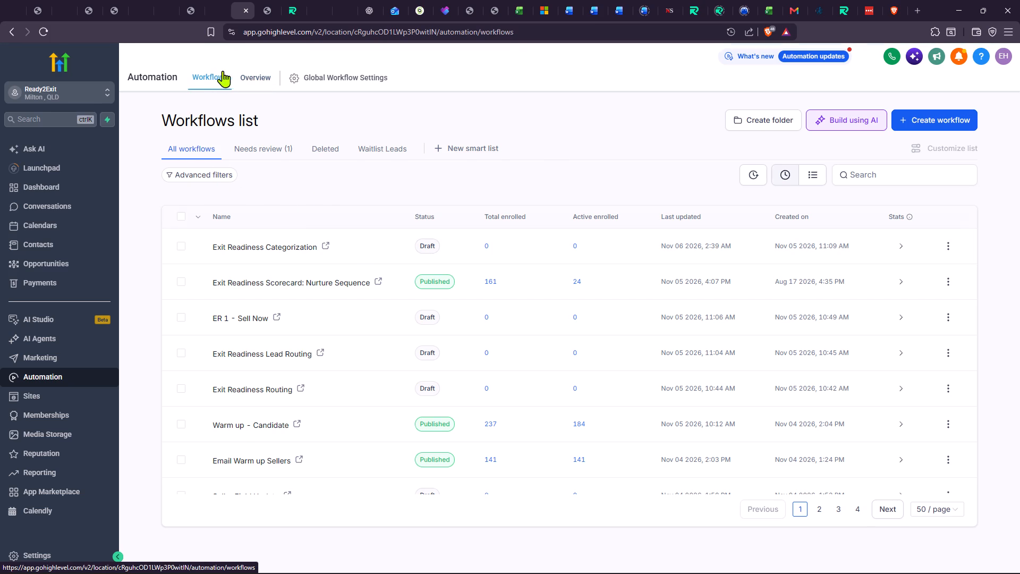
scroll(341, 304, down, 15)
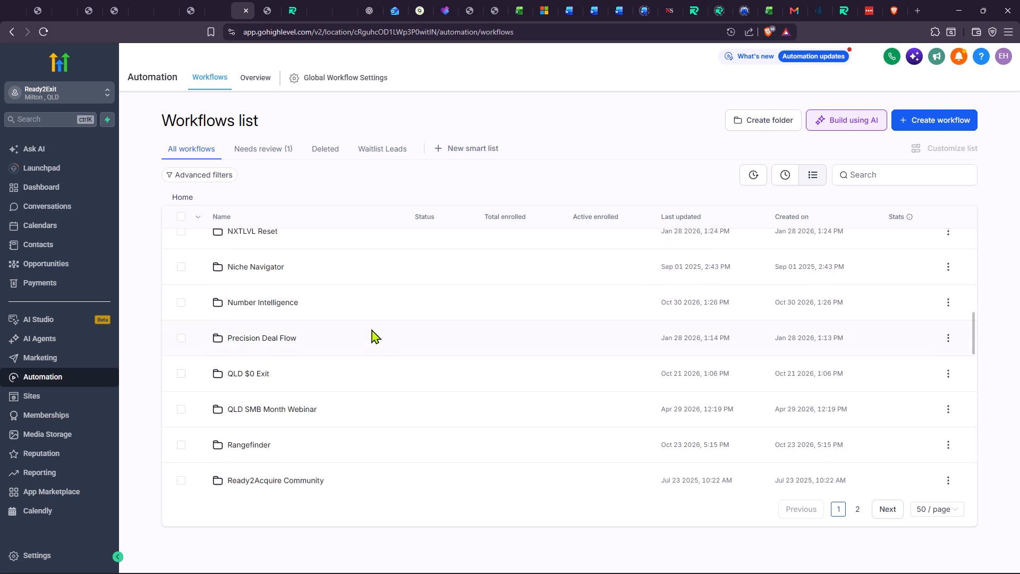
scroll(371, 329, down, 9)
scroll(396, 356, up, 8)
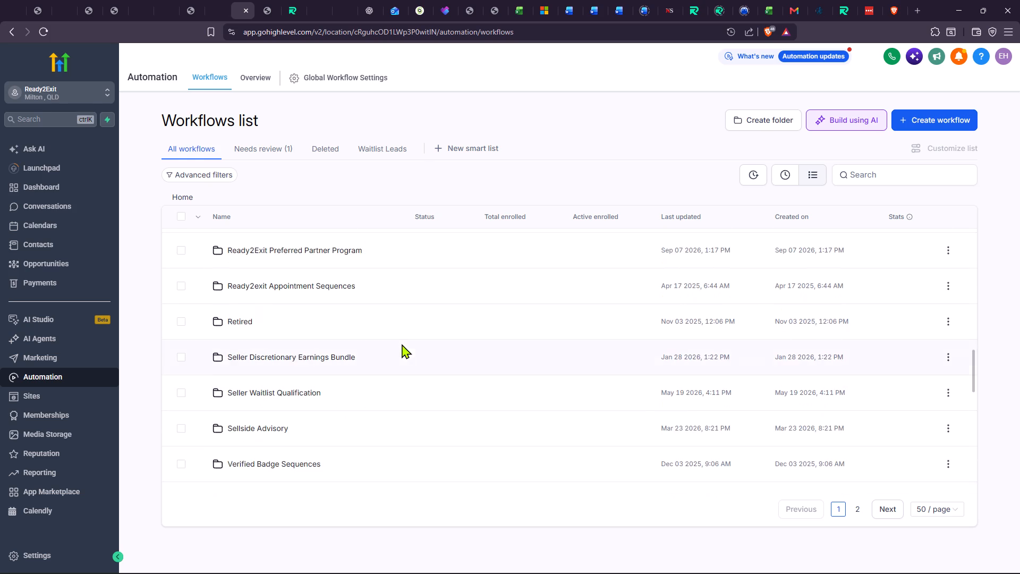
scroll(367, 349, up, 6)
scroll(325, 333, up, 2)
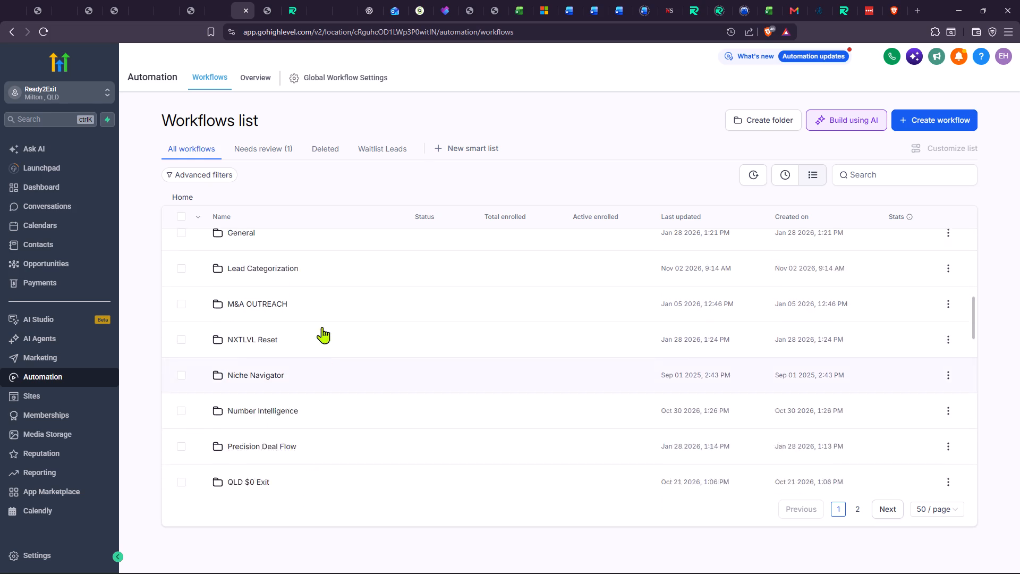
click(263, 353)
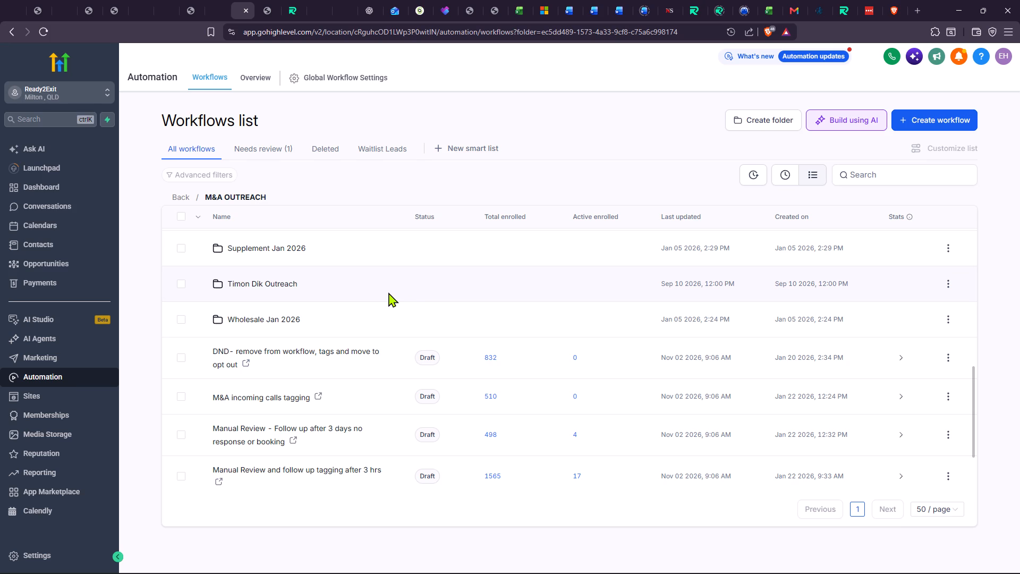
View the workflows in the outreach folder just above Wholesale Jan 2026, and return to M&A OUTREACH.
click(268, 284)
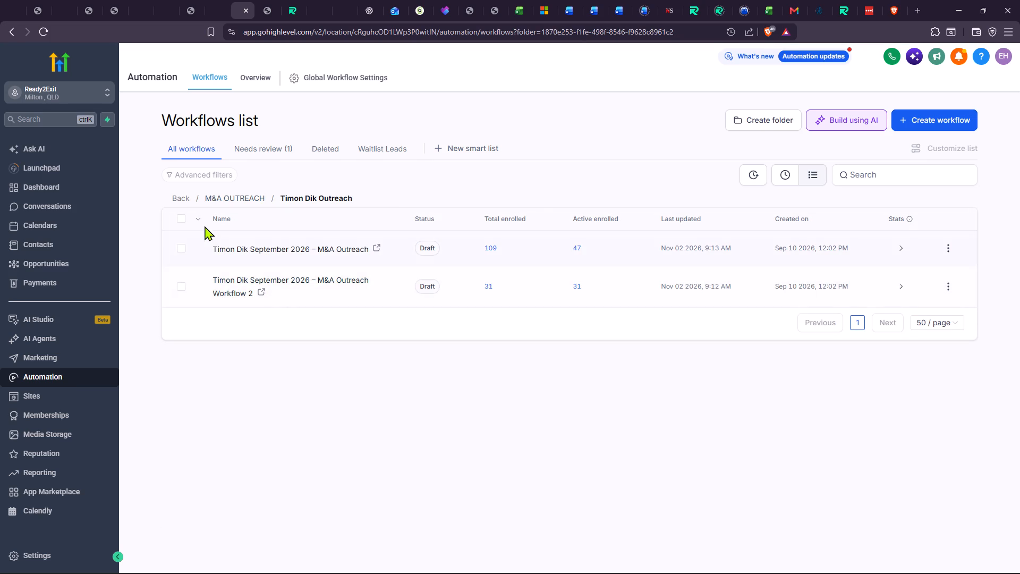
click(239, 199)
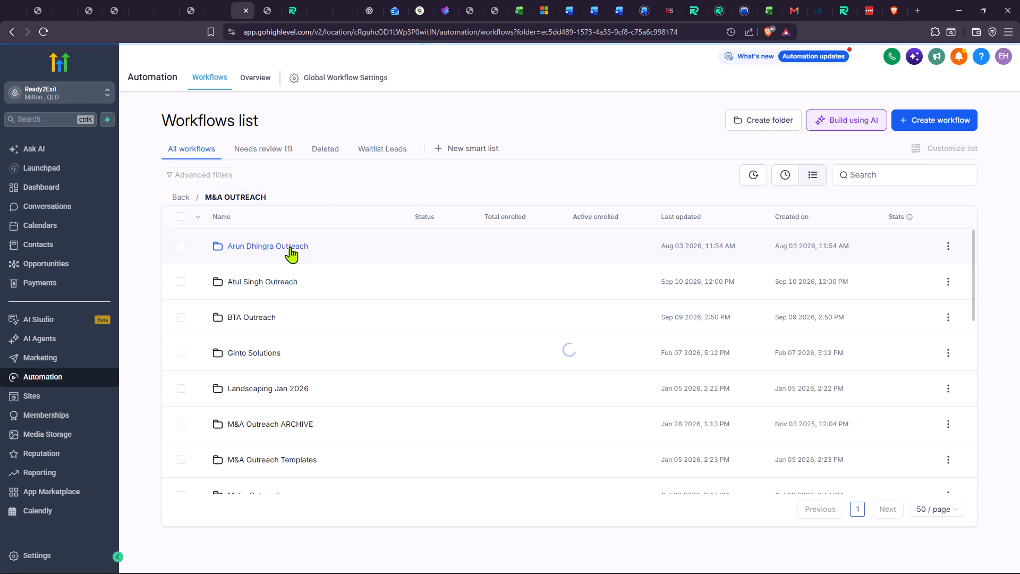
Examine the subfolders and loose workflows in the M&A OUTREACH folder, including their statuses.
scroll(287, 266, up, 8)
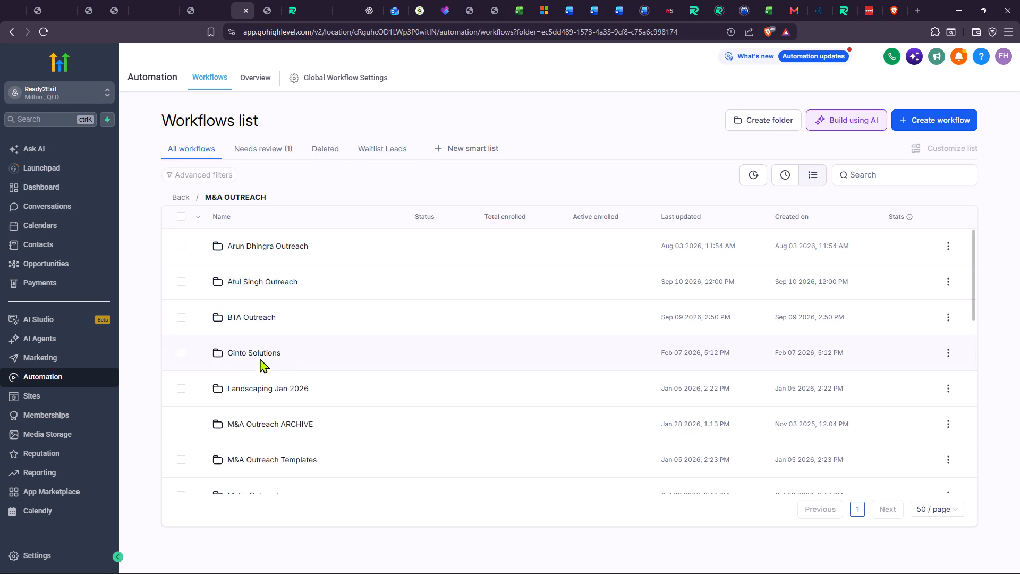
scroll(270, 354, down, 2)
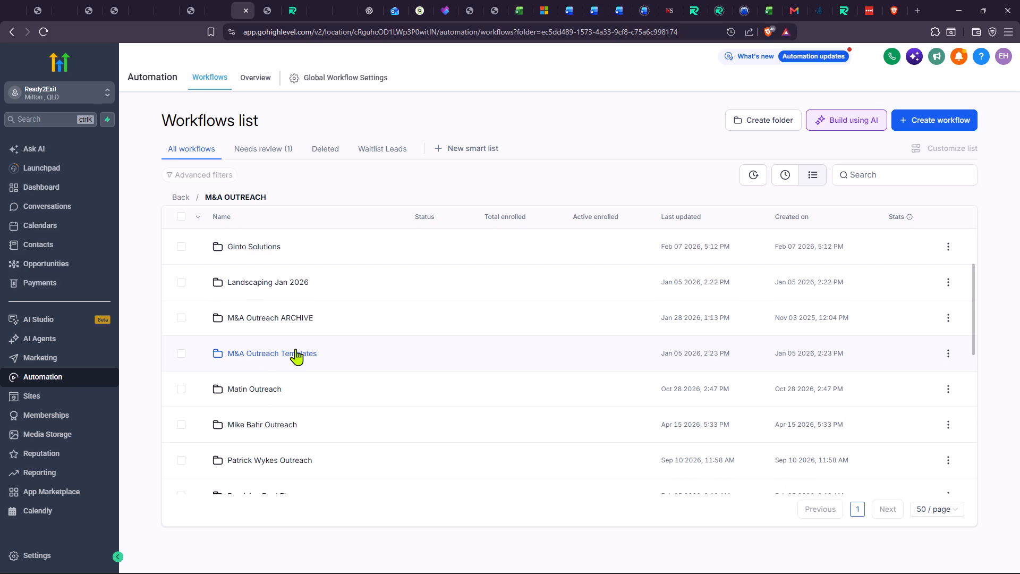
scroll(295, 349, down, 1)
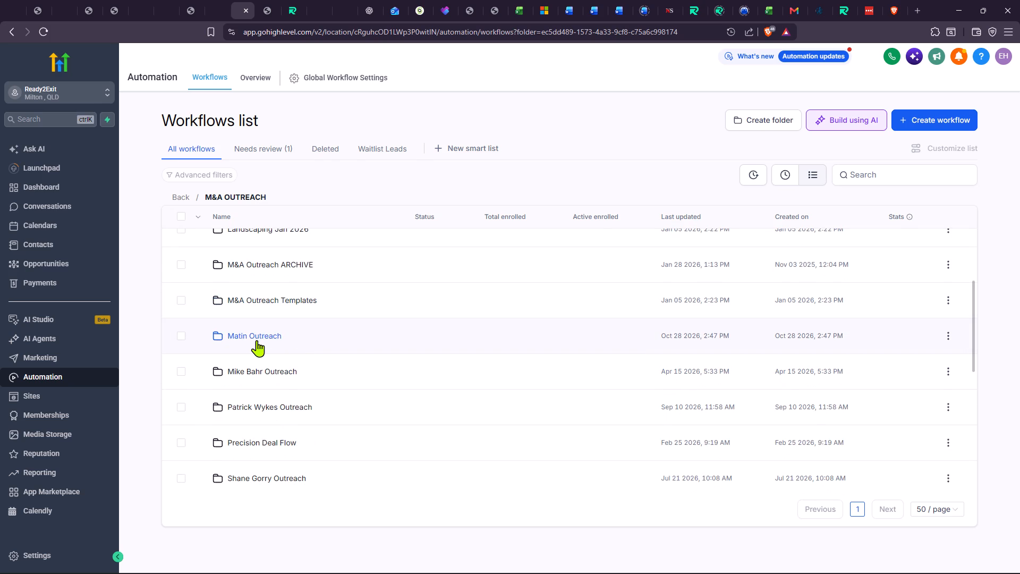
scroll(257, 340, down, 1)
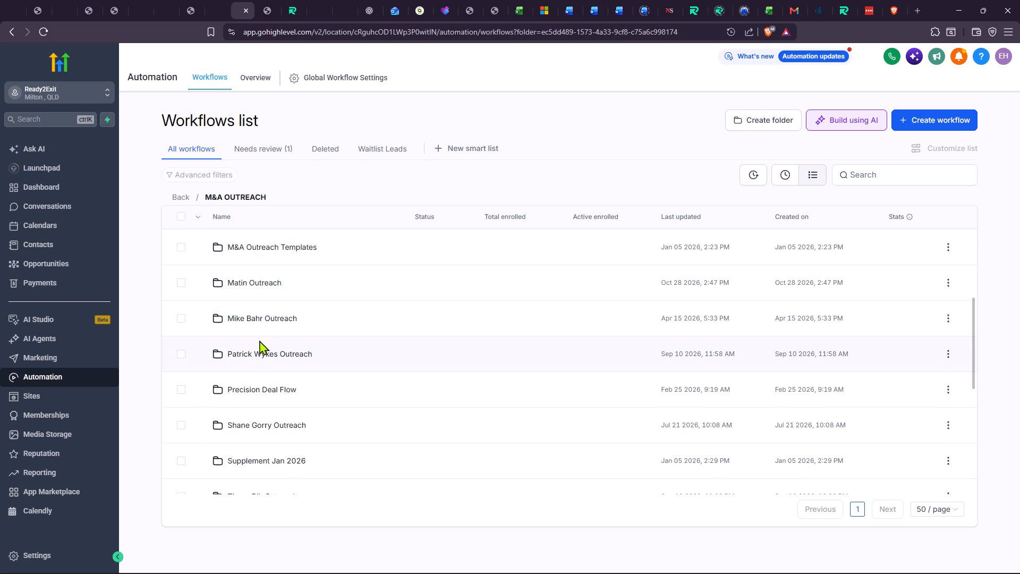
scroll(274, 344, down, 1)
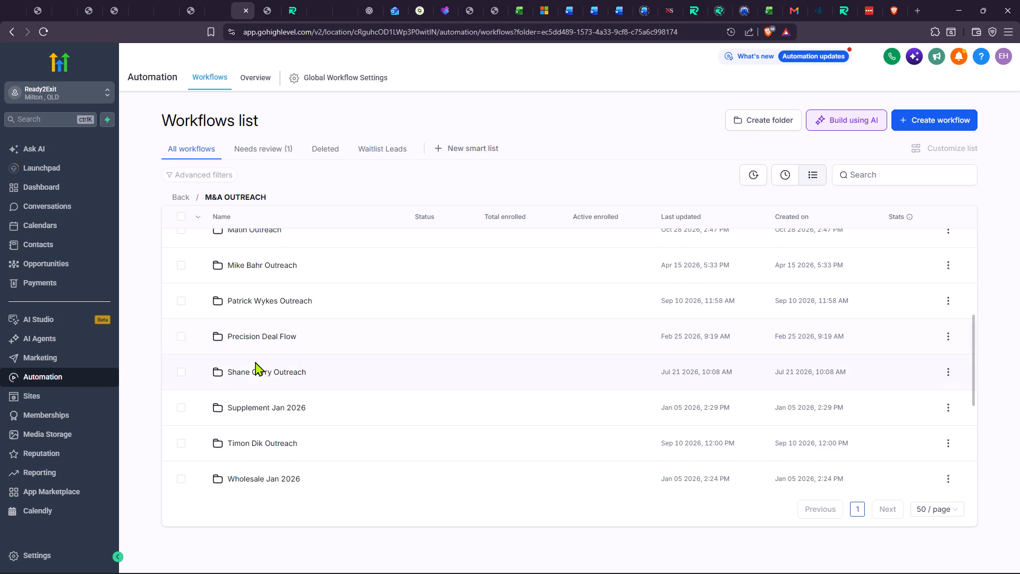
scroll(260, 373, down, 2)
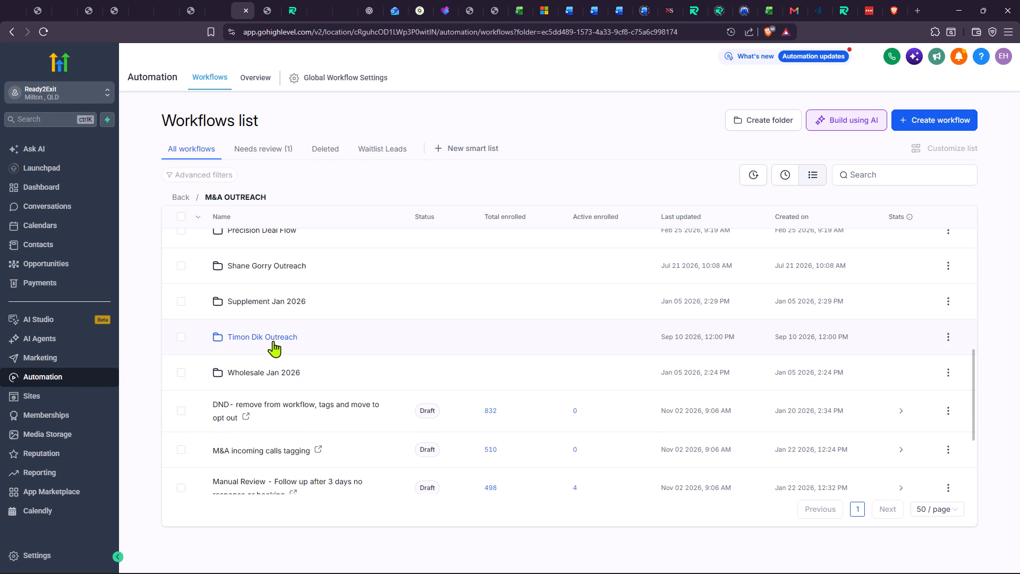
scroll(314, 356, down, 4)
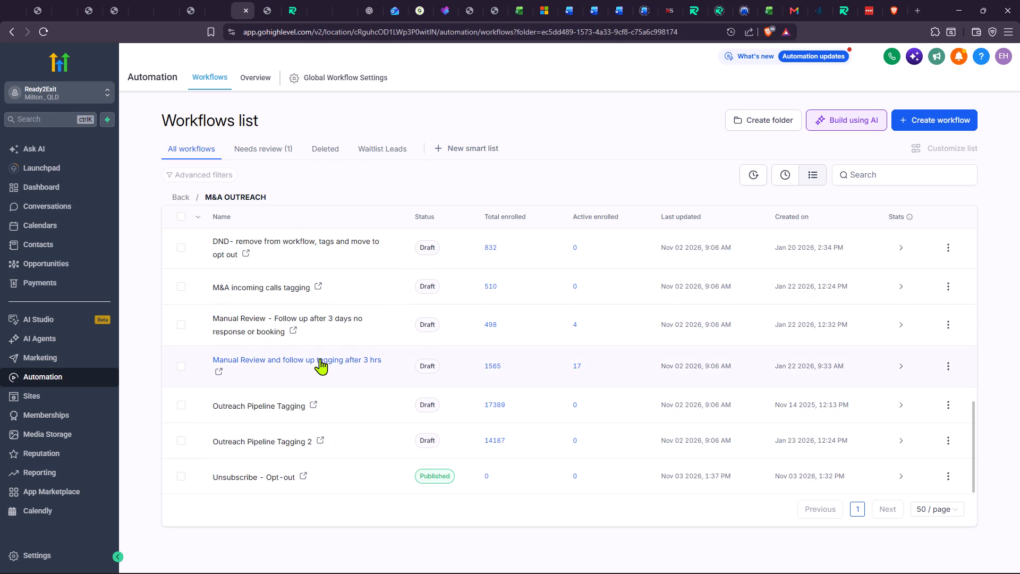
scroll(320, 358, down, 2)
scroll(320, 358, up, 1)
scroll(320, 358, down, 3)
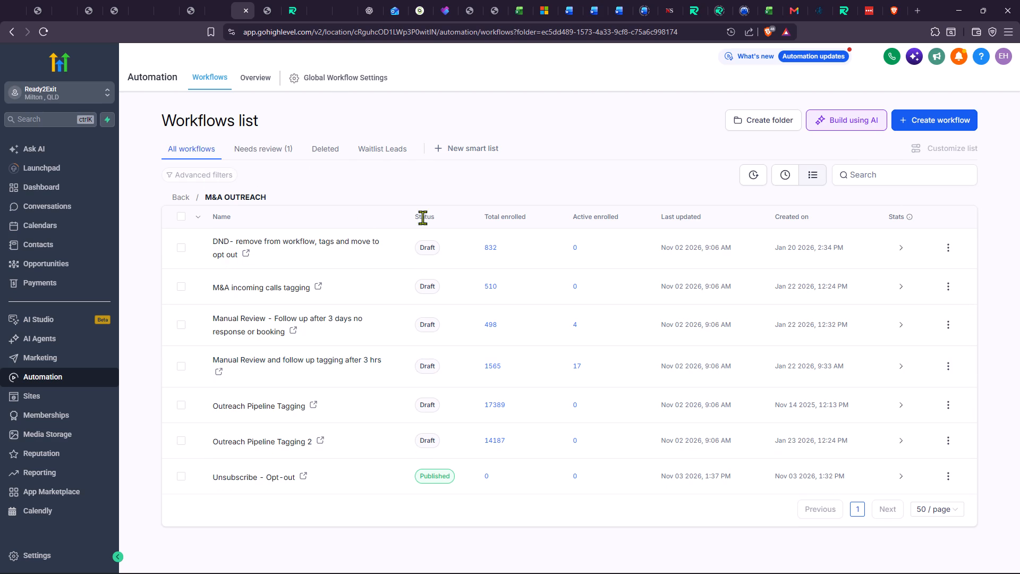
scroll(449, 220, up, 4)
scroll(494, 279, up, 5)
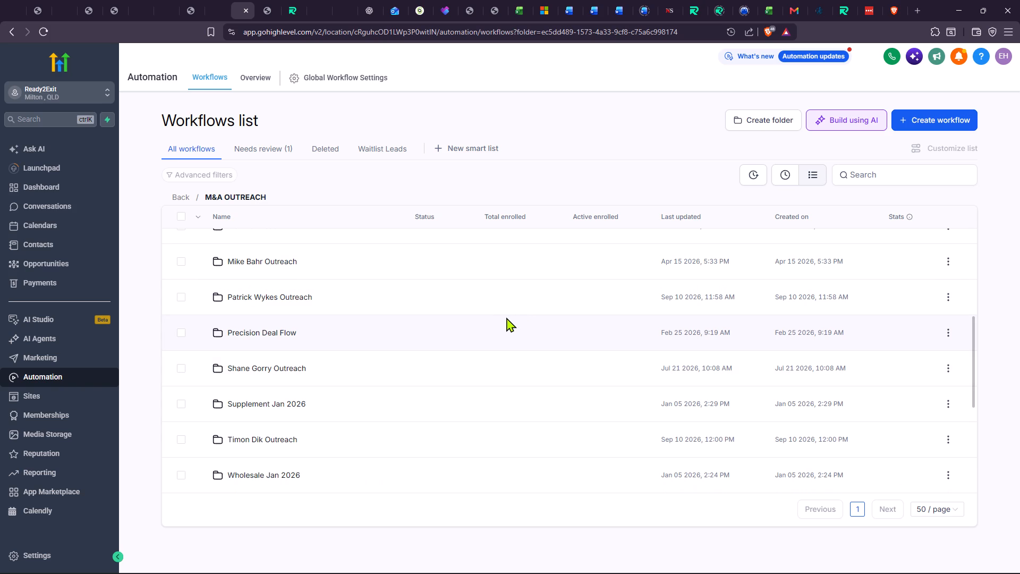
scroll(368, 292, up, 3)
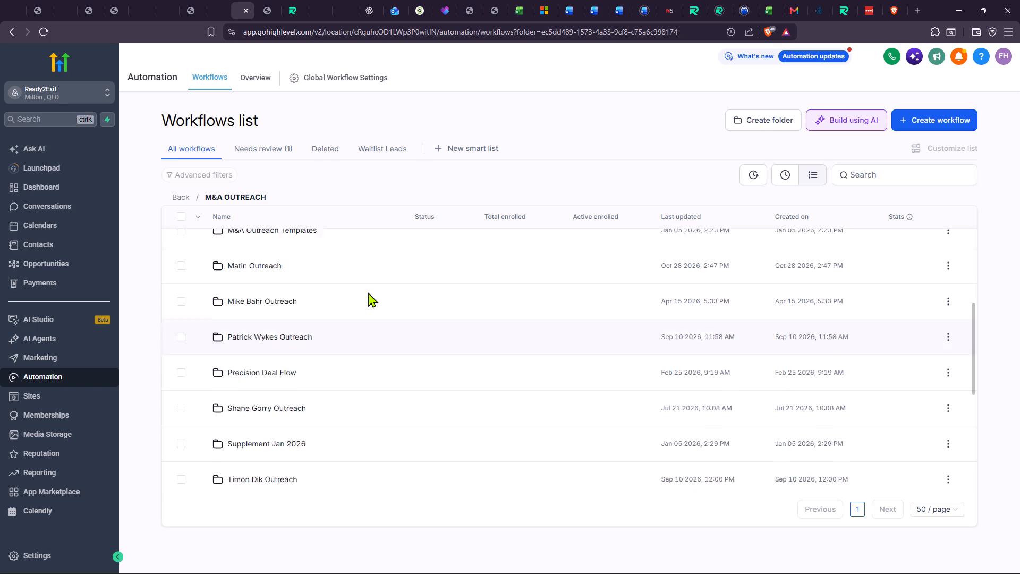
scroll(368, 292, up, 9)
click(380, 188)
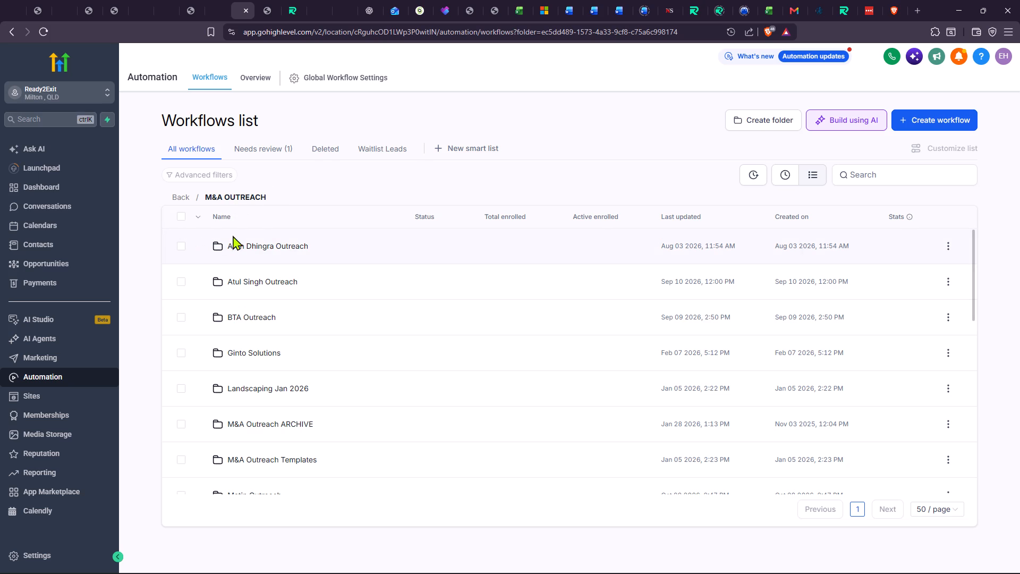
View the two August 2026 workflows in the first M&A OUTREACH subfolder, and go back to M&A OUTREACH.
click(256, 247)
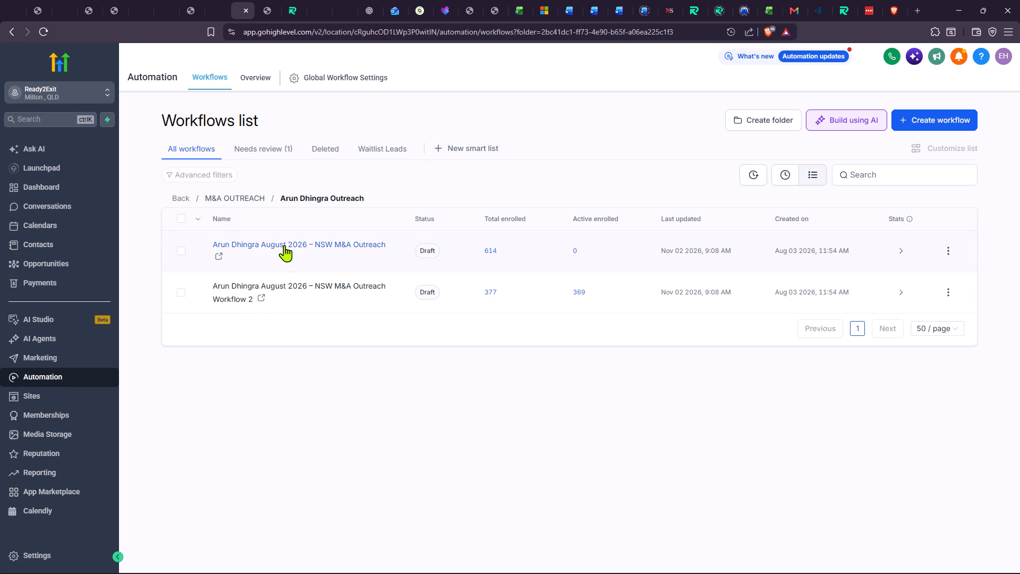
drag(284, 245, 324, 311)
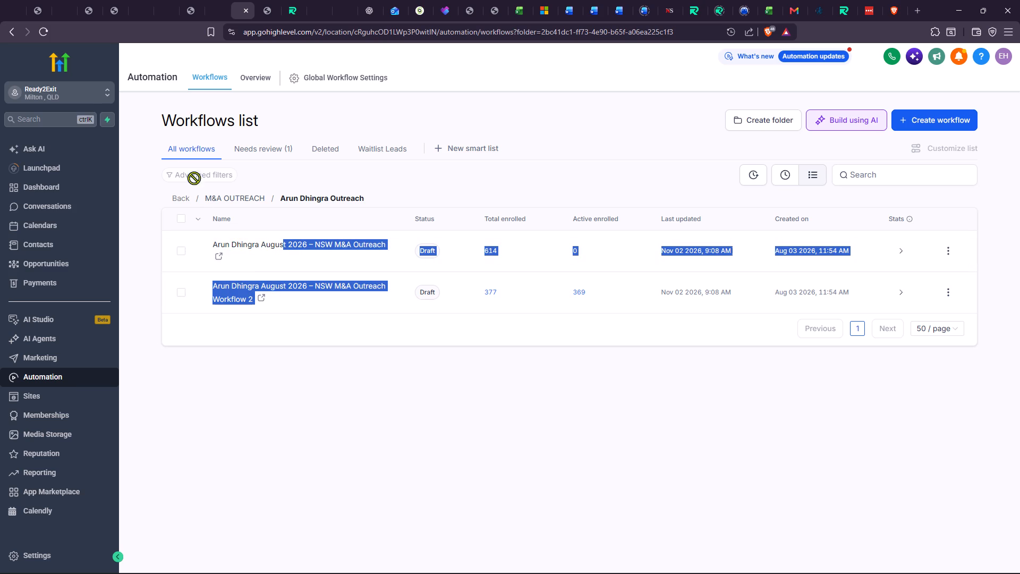
click(316, 114)
click(197, 149)
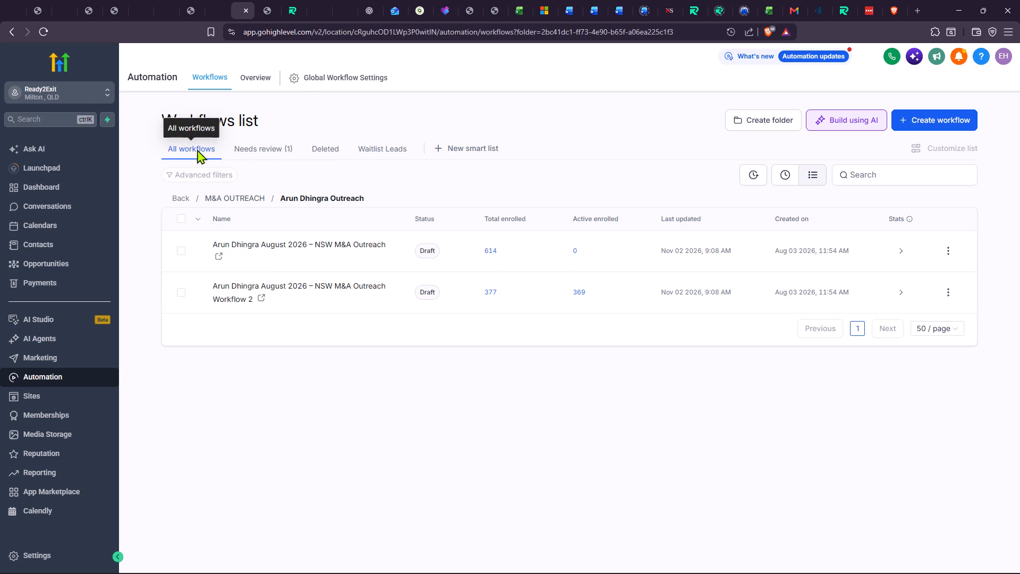
click(175, 197)
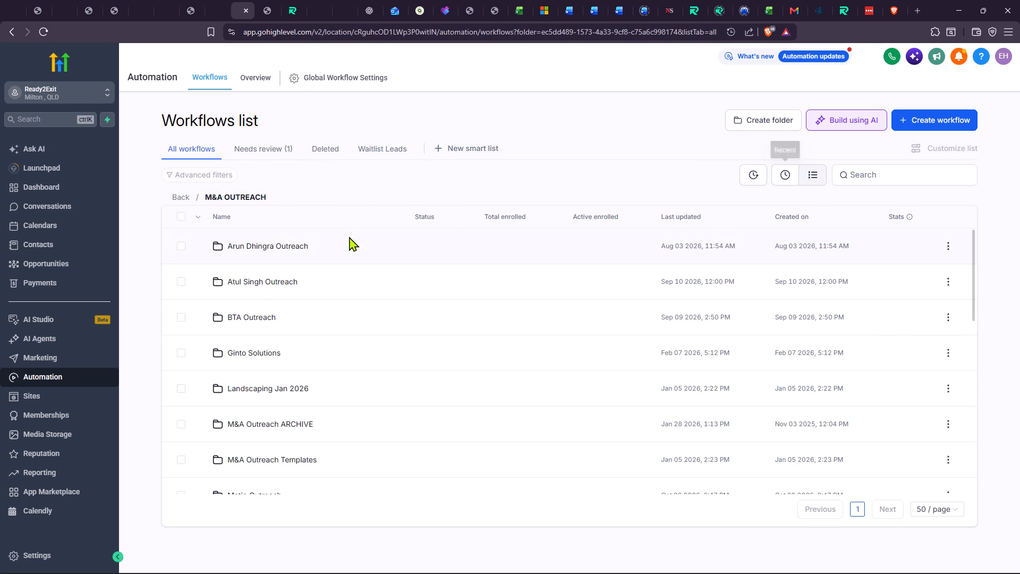
Open the August 2026 – NSW M&A Outreach workflow from the first M&A OUTREACH subfolder in the workflow builder.
click(273, 244)
click(271, 248)
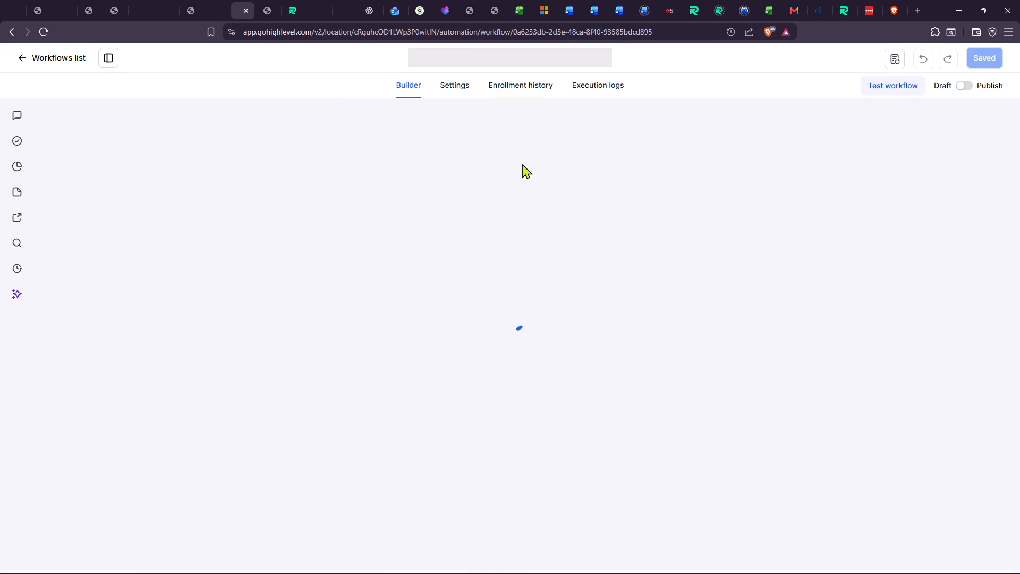
Examine the workflow from its trigger down to the Wait For Reply branches, and open the Send Initial Outreach Email action.
drag(683, 300, 690, 243)
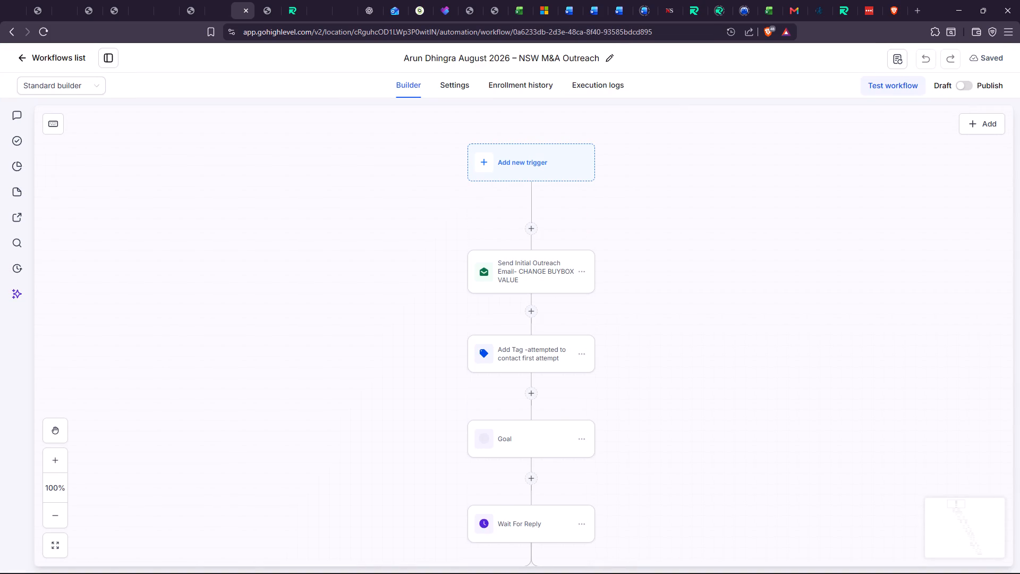
drag(711, 298, 685, 268)
drag(687, 317, 662, 246)
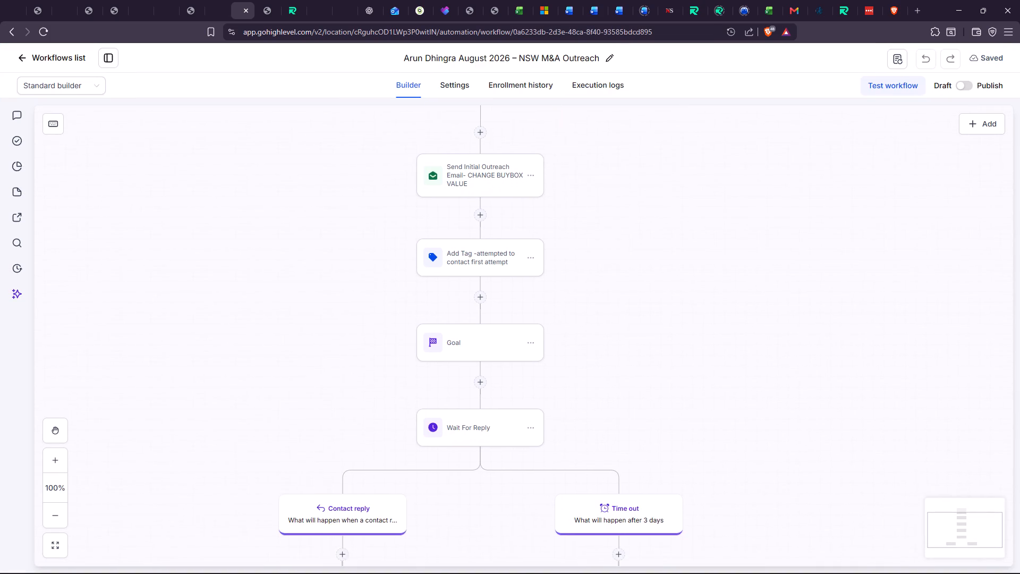
drag(662, 246, 664, 180)
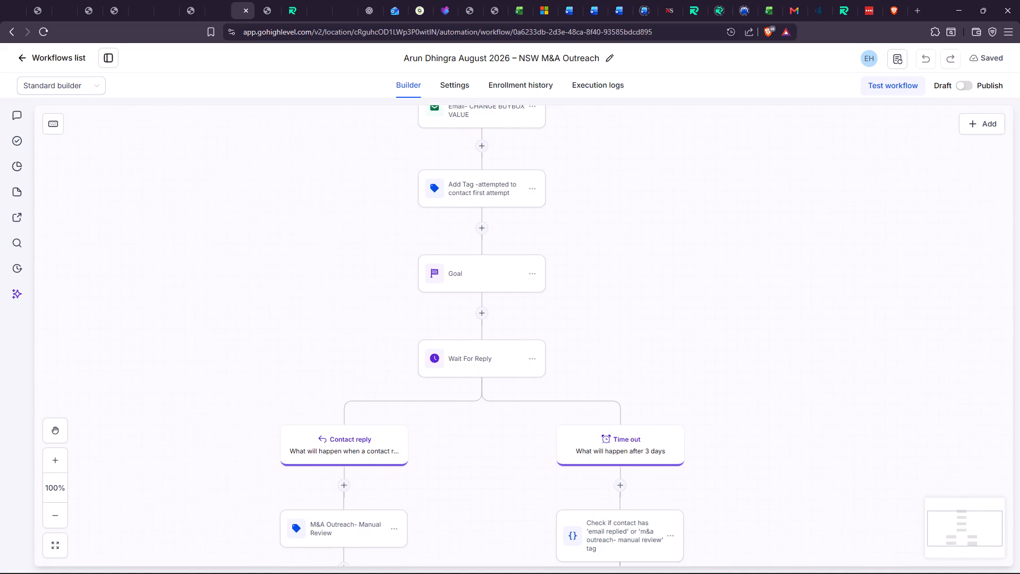
drag(664, 180, 647, 274)
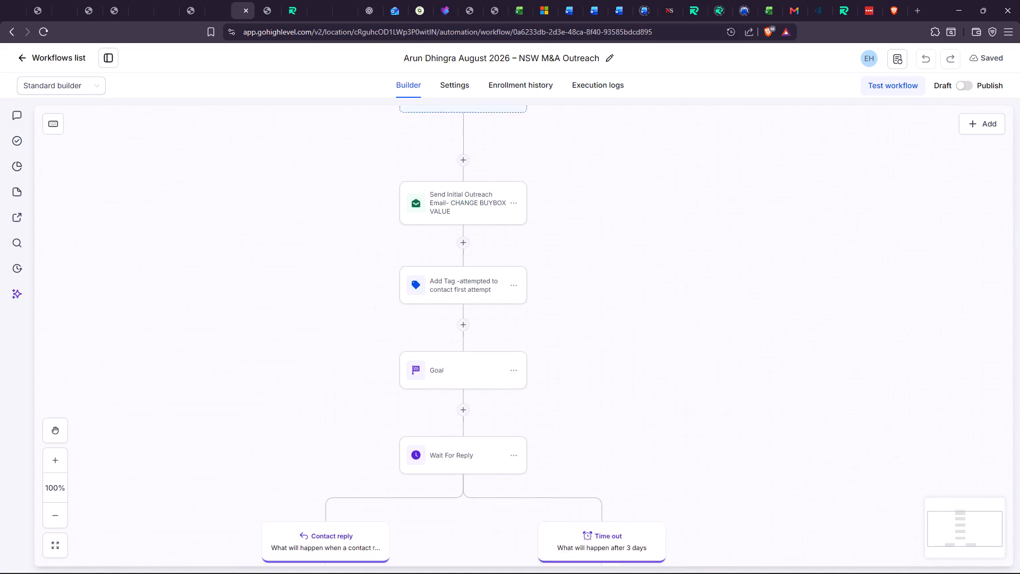
drag(647, 274, 647, 272)
click(477, 202)
drag(613, 176, 612, 223)
Add an Email verification action directly before the Send Initial Outreach Email action and save it.
click(463, 202)
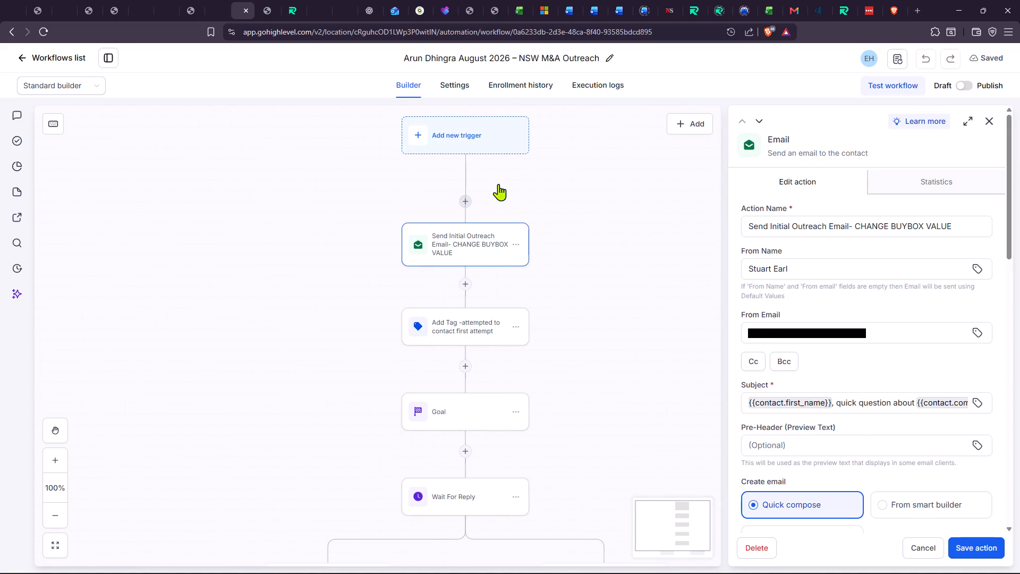
click(455, 199)
click(463, 200)
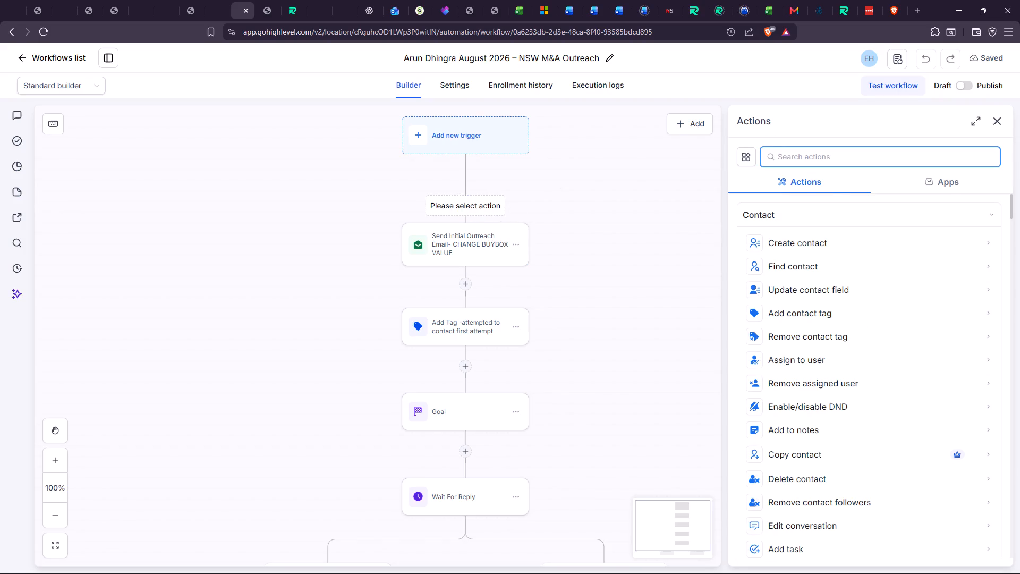
text(email)
click(818, 238)
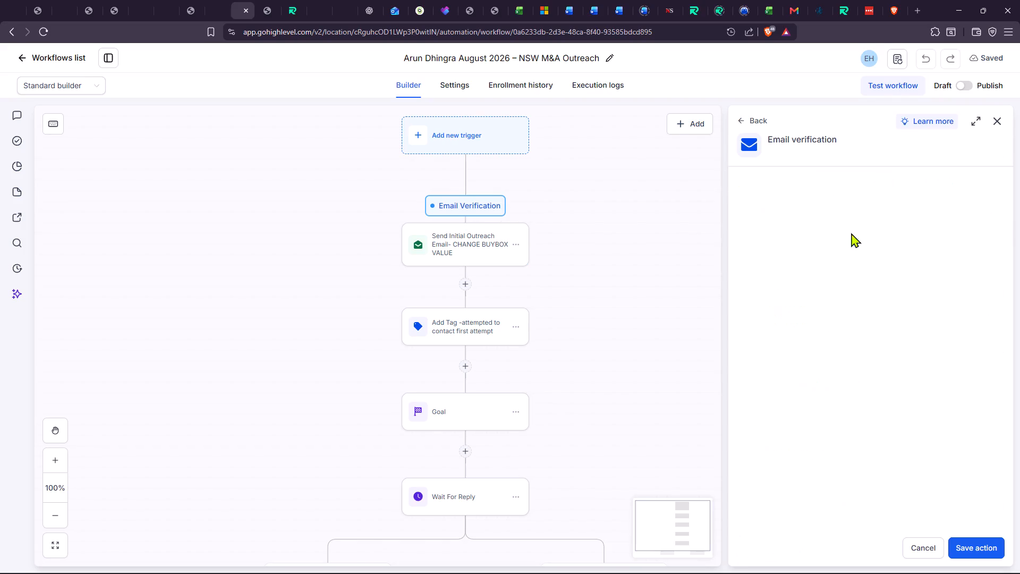
click(845, 284)
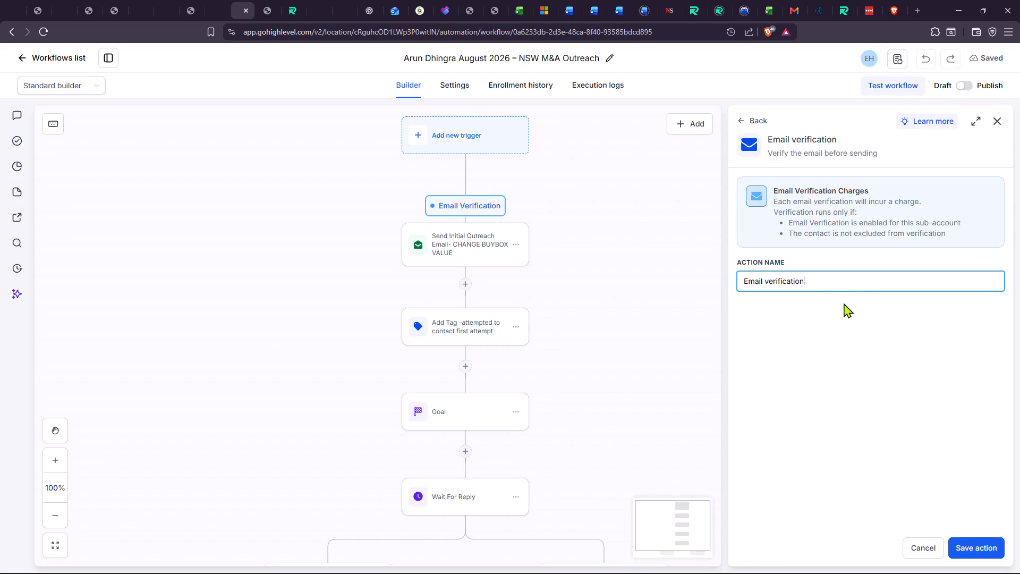
drag(852, 399, 858, 420)
scroll(949, 493, down, 2)
click(974, 544)
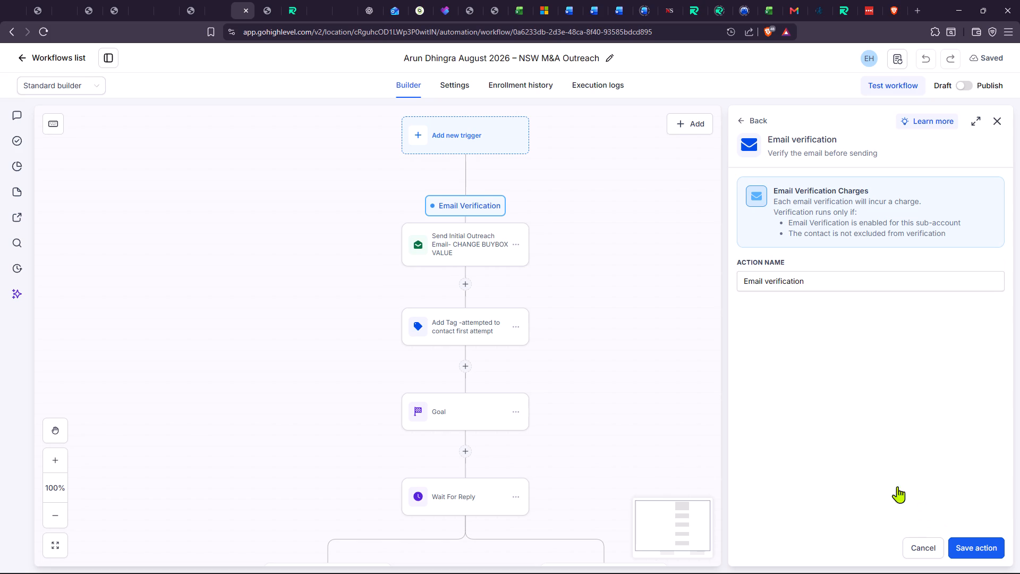
click(974, 543)
Insert an If / else action between Email verification and Send Initial Outreach Email.
drag(606, 314, 605, 318)
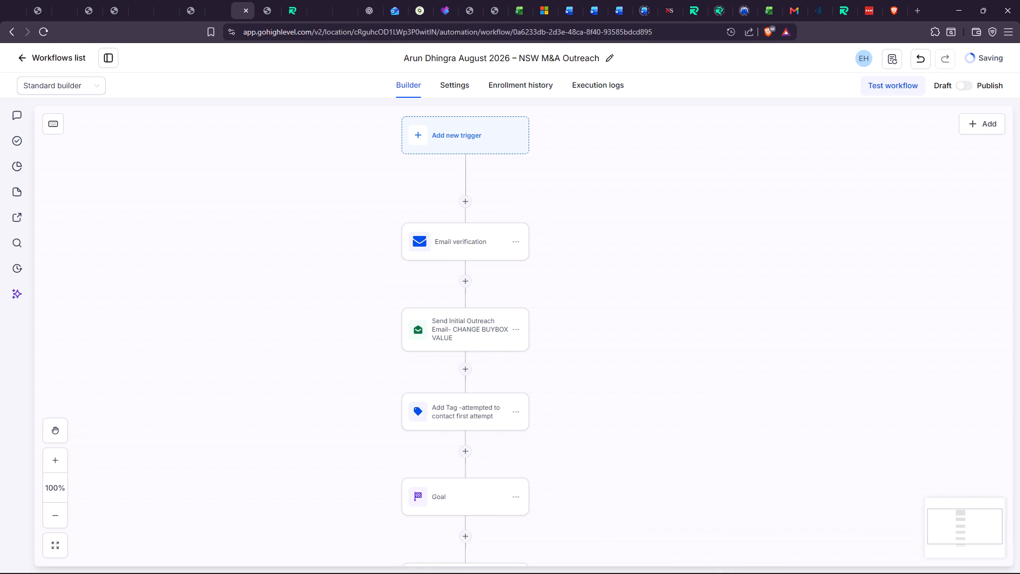
click(464, 282)
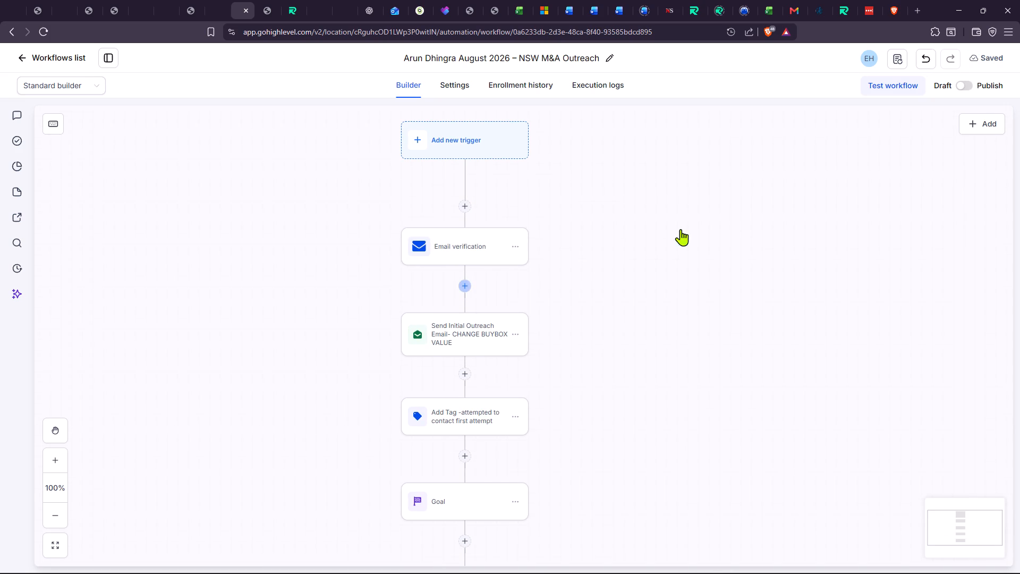
click(832, 159)
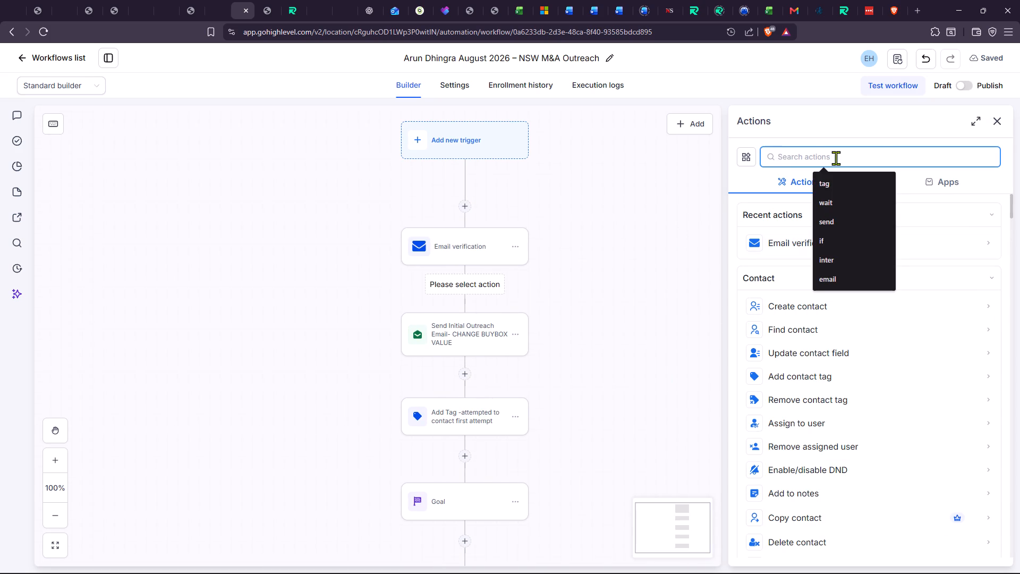
text(if)
key(space)
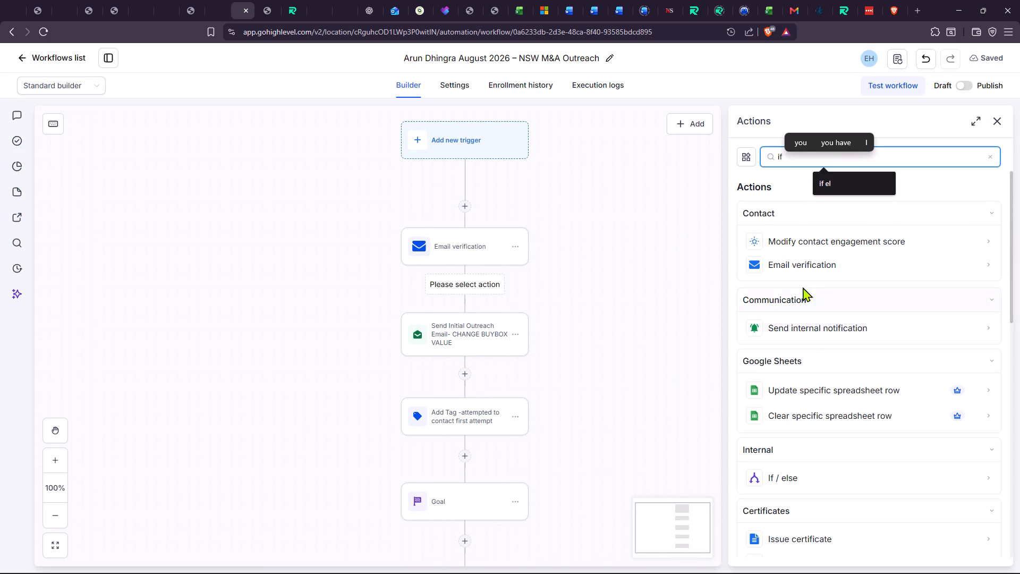
click(800, 477)
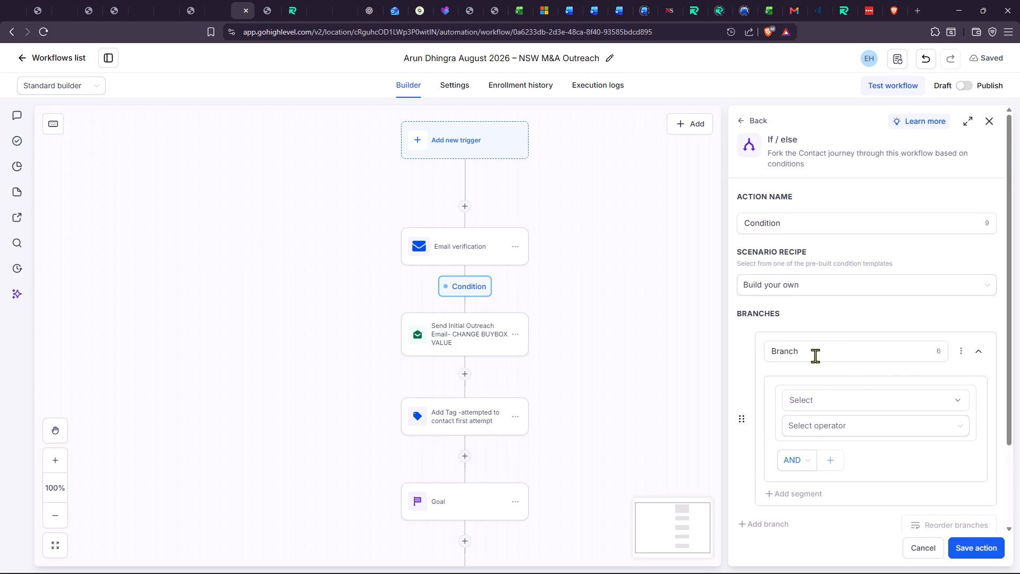
Set the branch condition to the Email verification field isEmailVerified being True, and save the If / else action.
scroll(815, 374, down, 2)
click(858, 300)
click(859, 341)
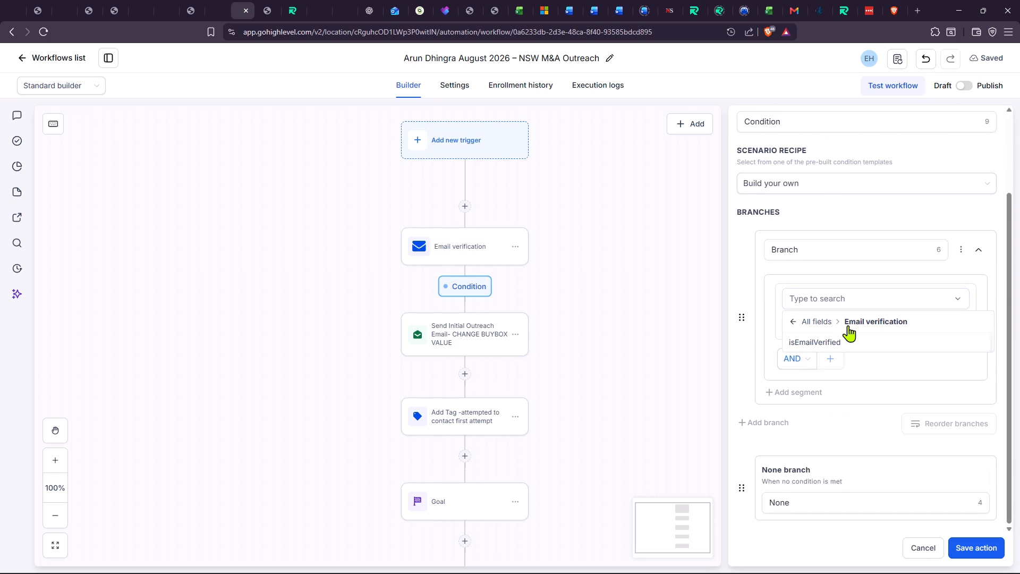
click(858, 340)
click(854, 324)
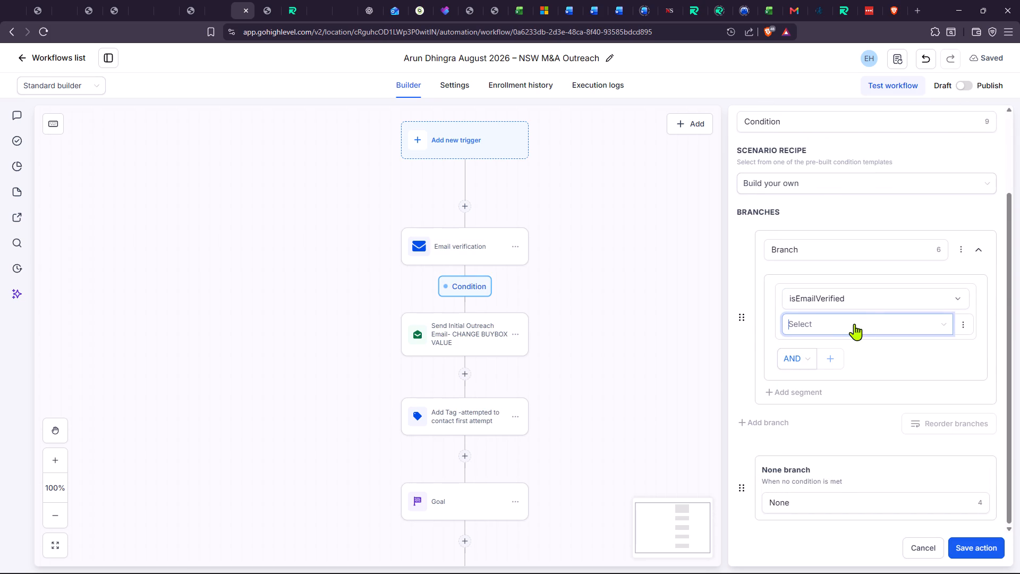
click(836, 350)
scroll(899, 432, down, 1)
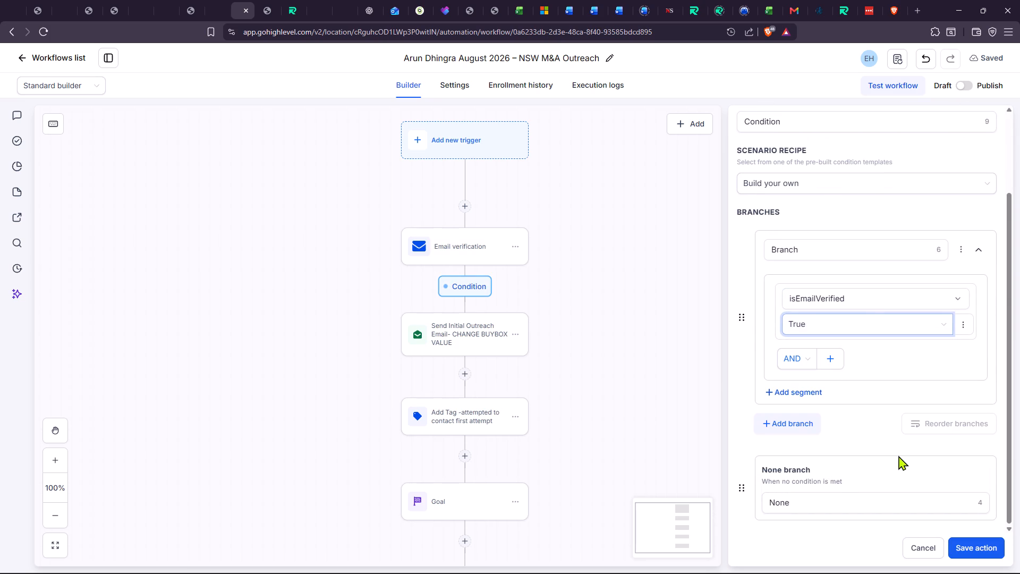
scroll(915, 487, down, 1)
click(984, 542)
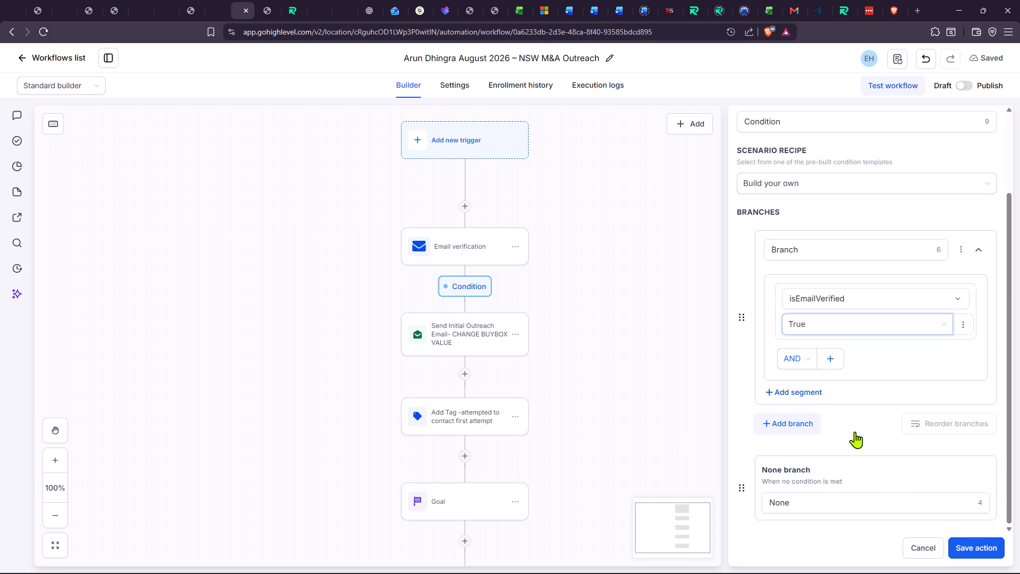
click(976, 545)
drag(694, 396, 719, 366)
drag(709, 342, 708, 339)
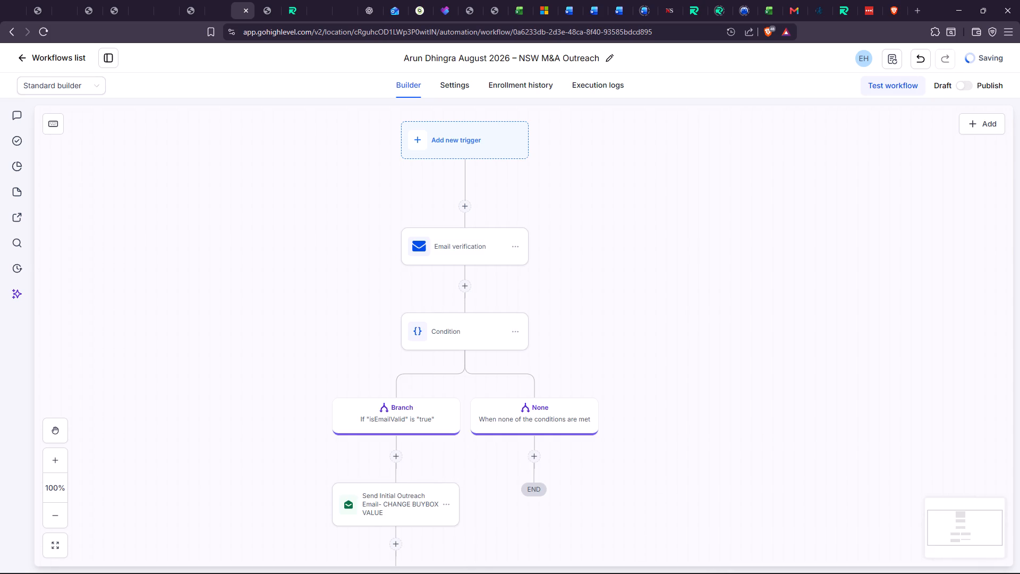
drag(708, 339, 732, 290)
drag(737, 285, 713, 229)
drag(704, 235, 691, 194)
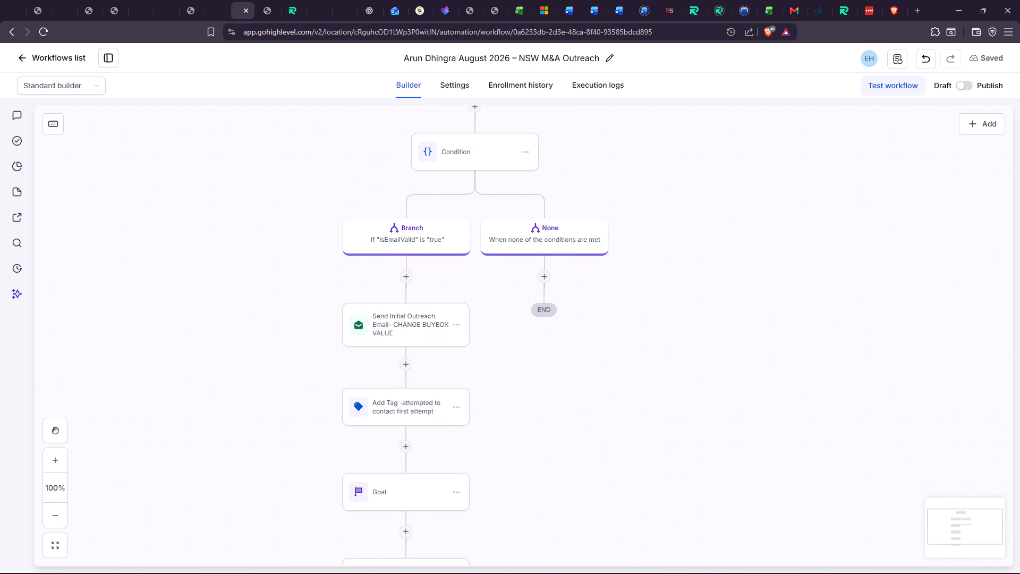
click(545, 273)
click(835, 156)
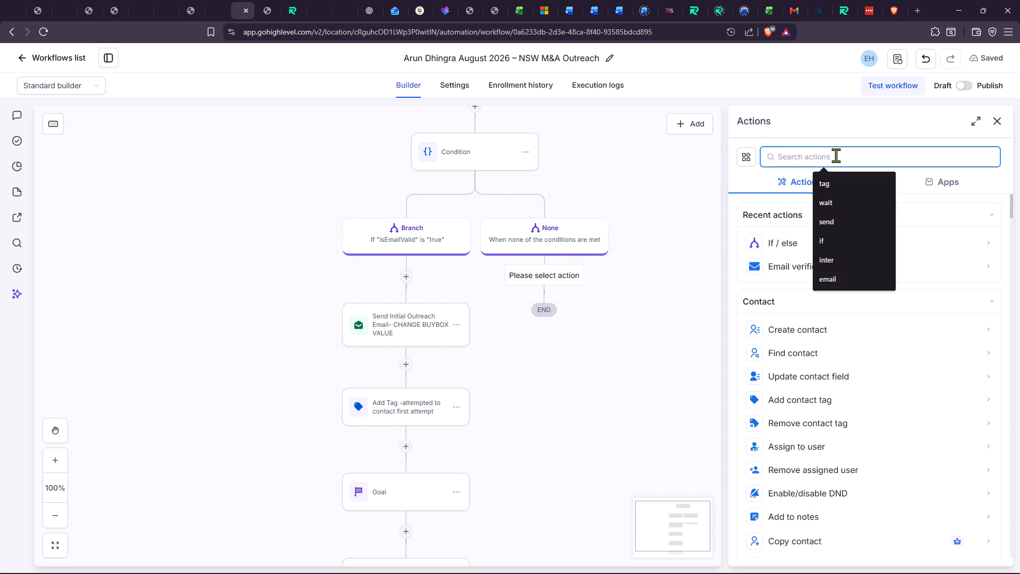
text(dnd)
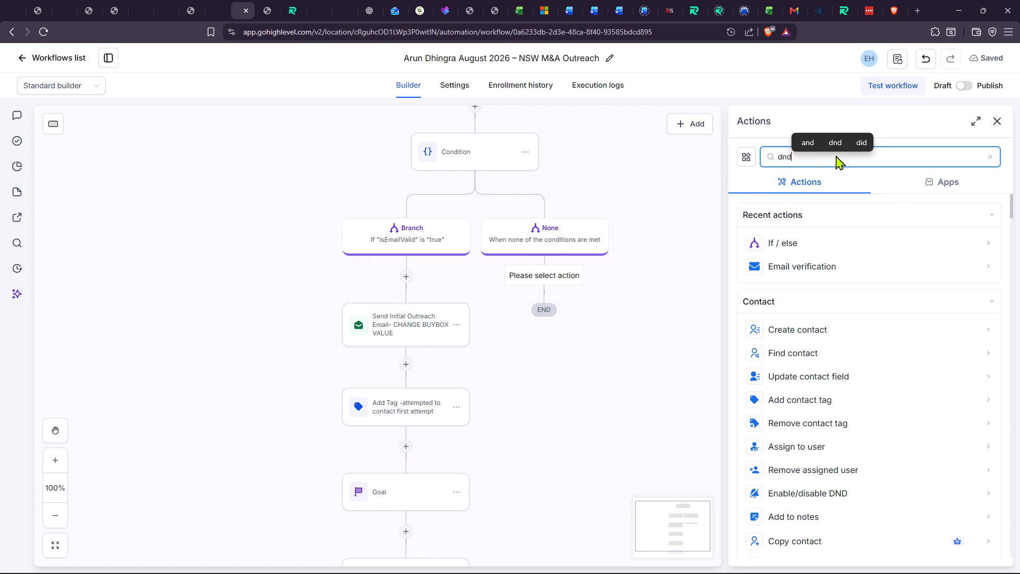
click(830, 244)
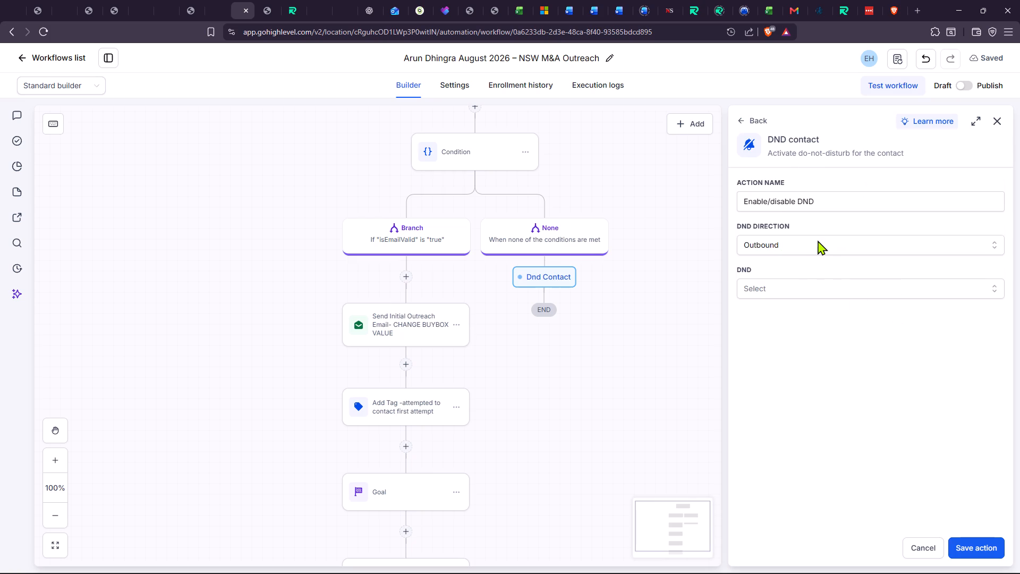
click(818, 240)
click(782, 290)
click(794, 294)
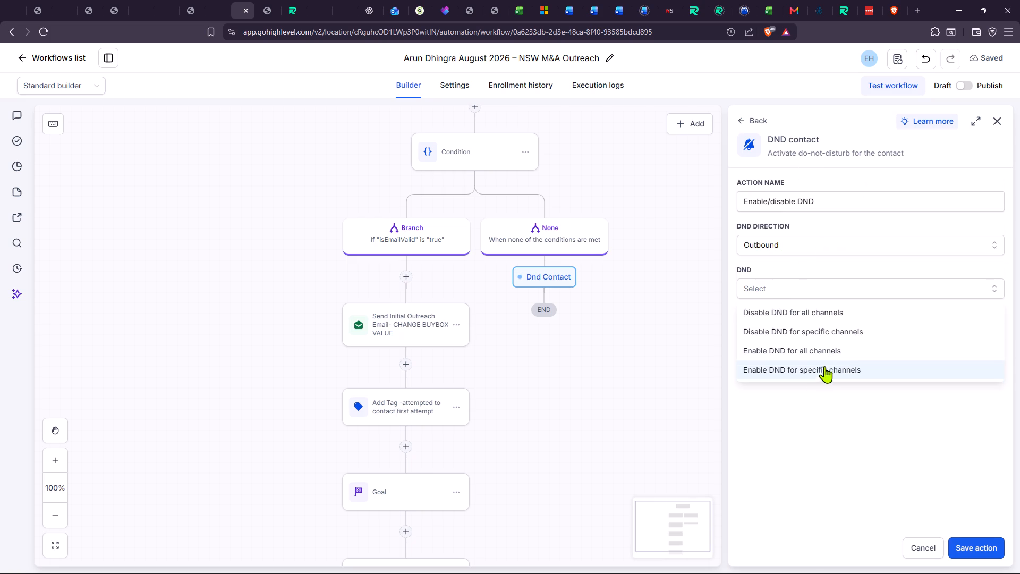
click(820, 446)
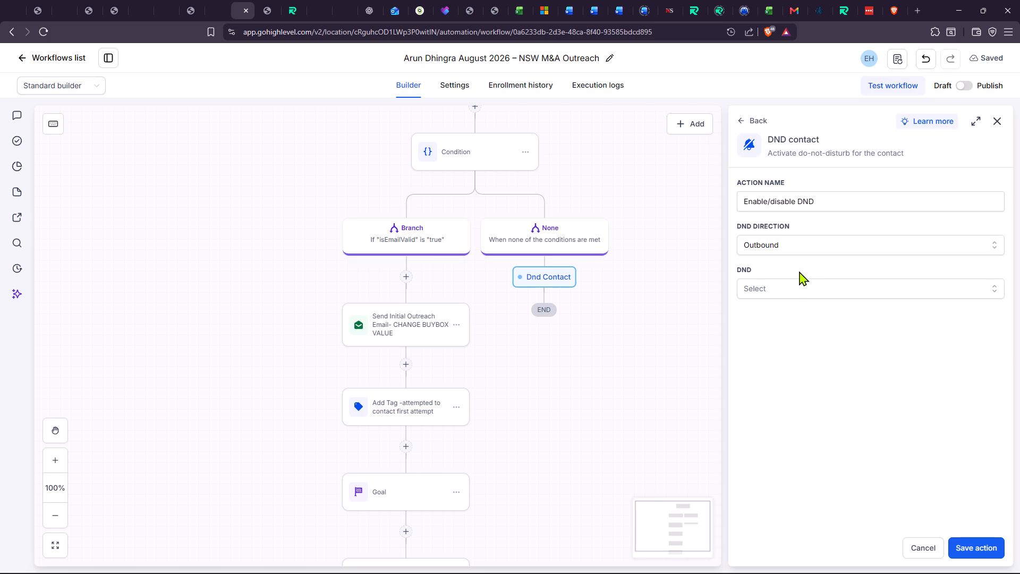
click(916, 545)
Search the actions available for the None branch for "review email", and close the search.
click(546, 277)
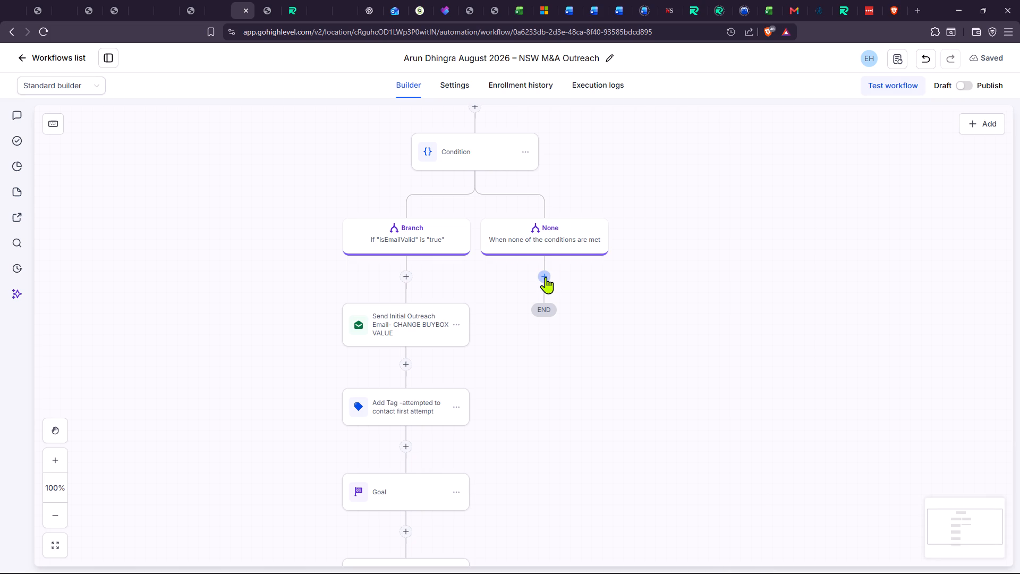
click(829, 154)
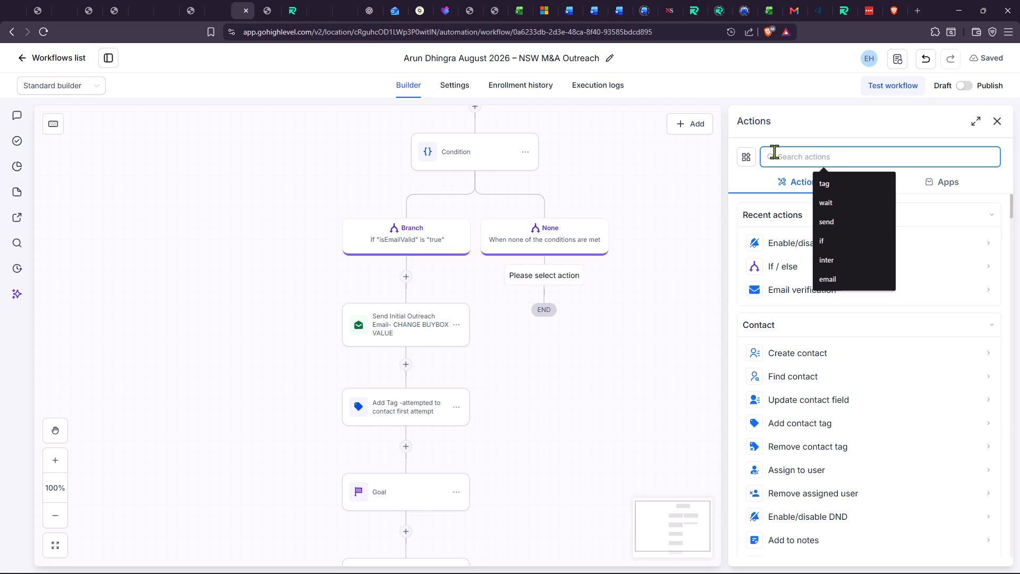
key(e)
key(BackSpace)
text(revierw)
key(BackSpace)
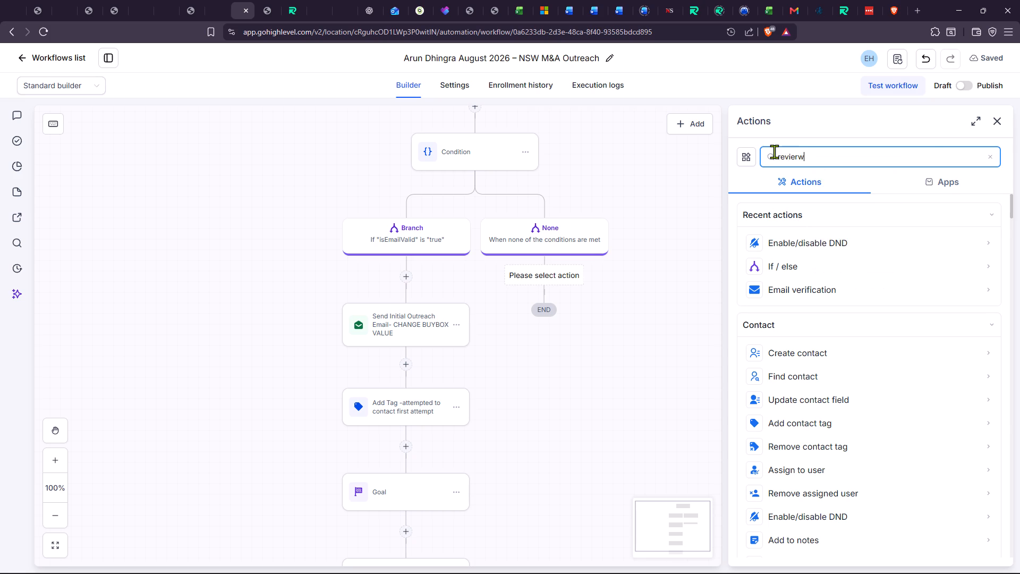
key(BackSpace)
key(w)
key(space)
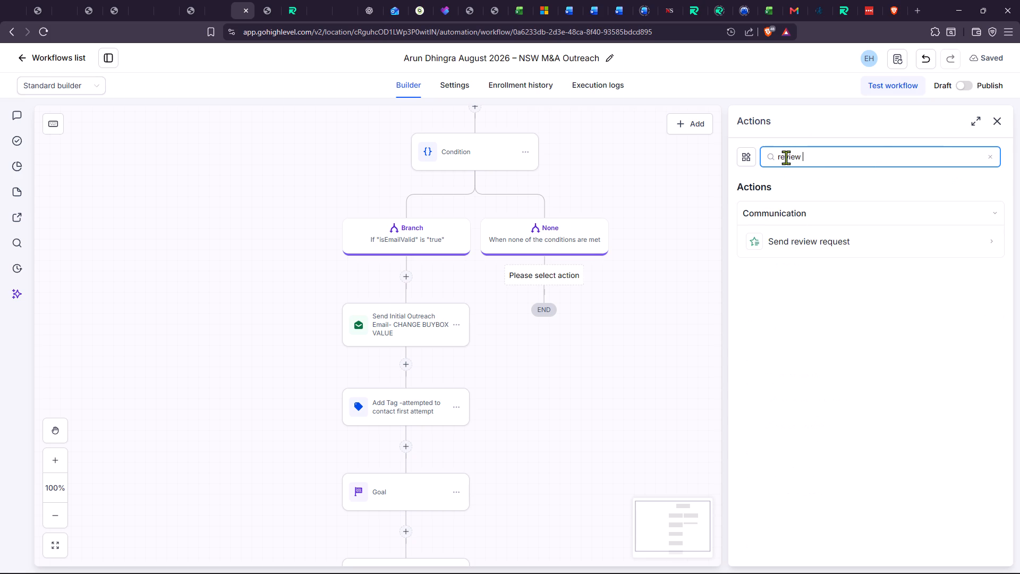
text(email)
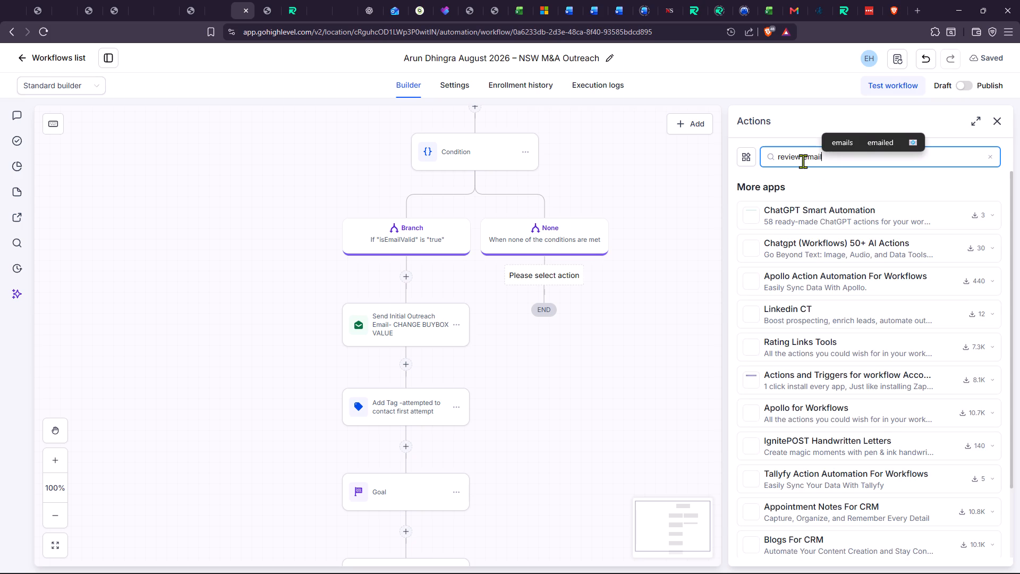
click(996, 127)
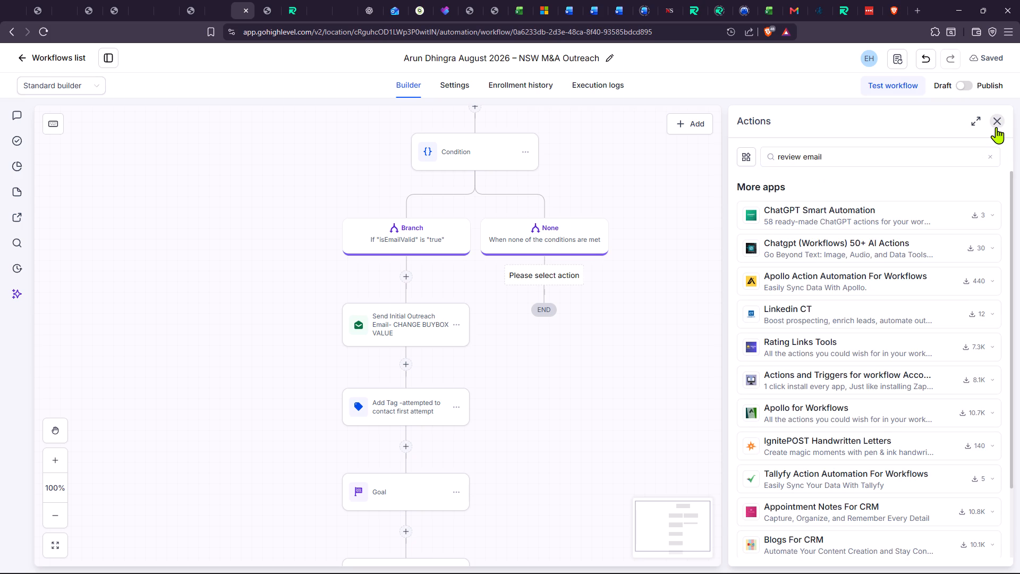
Add an Add contact tag action to the None branch and create a new tag "review email" for it.
click(547, 281)
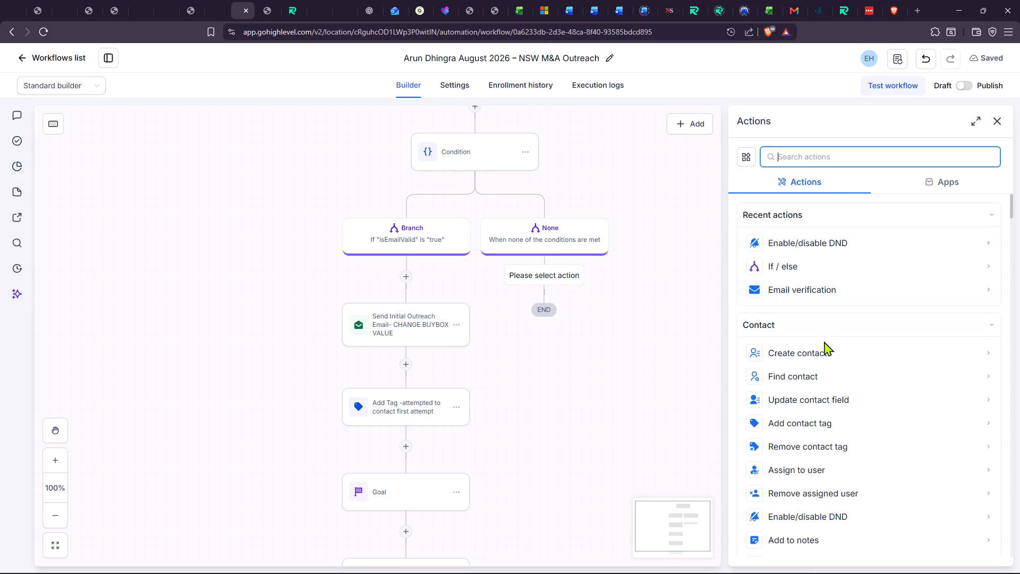
click(838, 420)
click(791, 246)
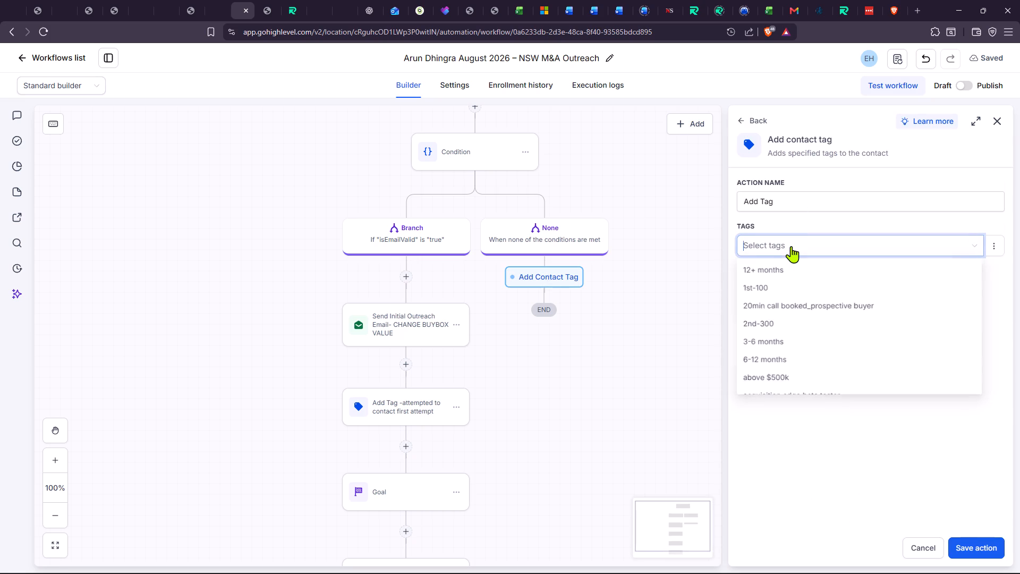
text(review email)
click(775, 324)
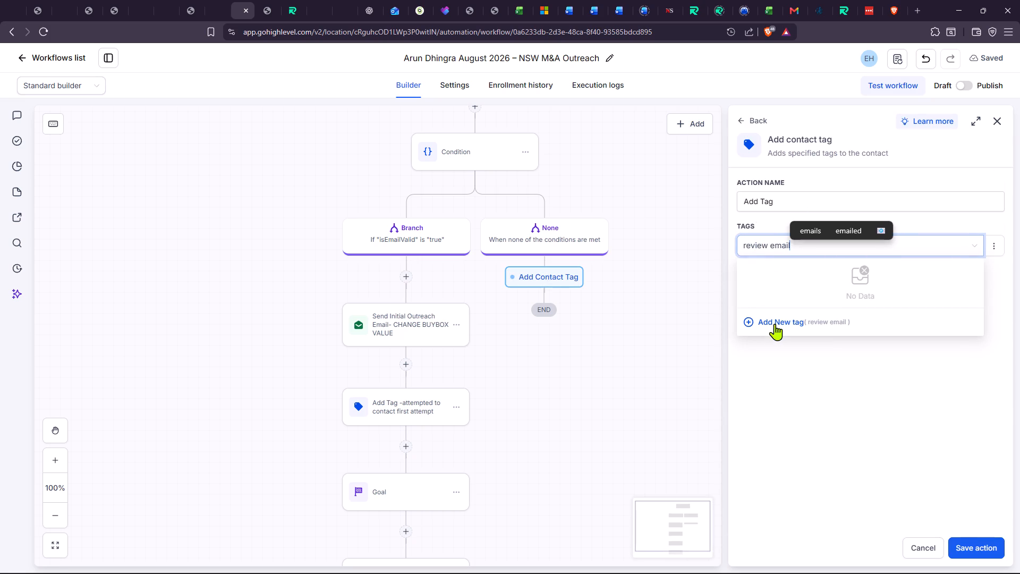
Name the tag action Add "review email" Tag, reusing the tag's text, and save the action.
drag(747, 247, 766, 246)
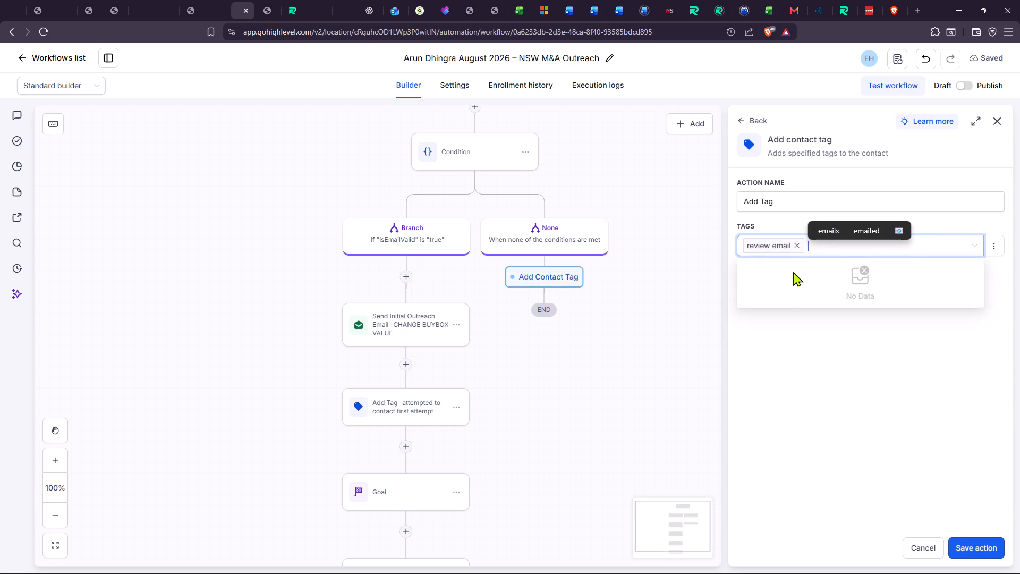
drag(818, 393, 819, 387)
drag(747, 246, 781, 245)
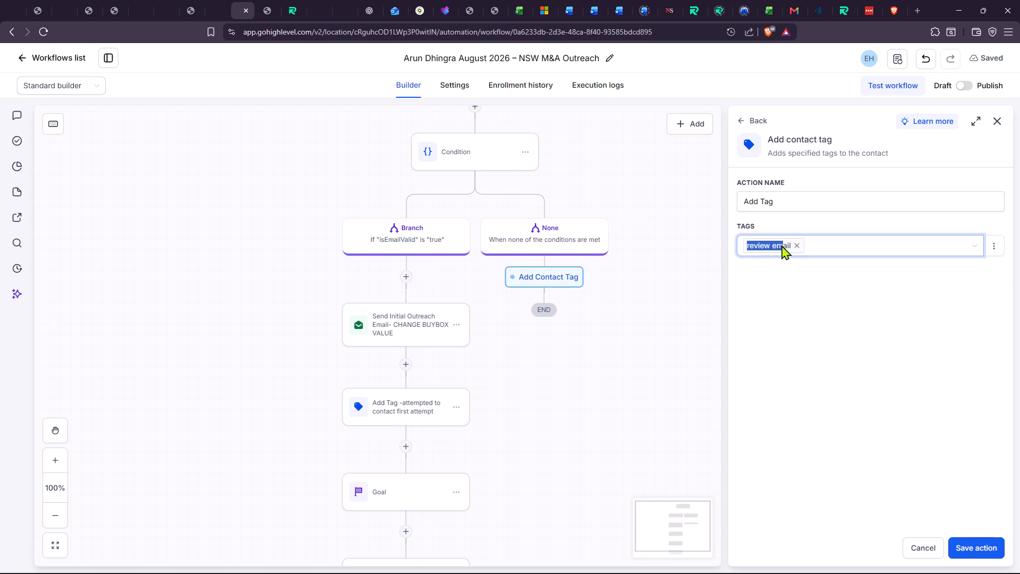
drag(781, 245, 796, 248)
key(ctrl+c)
click(761, 201)
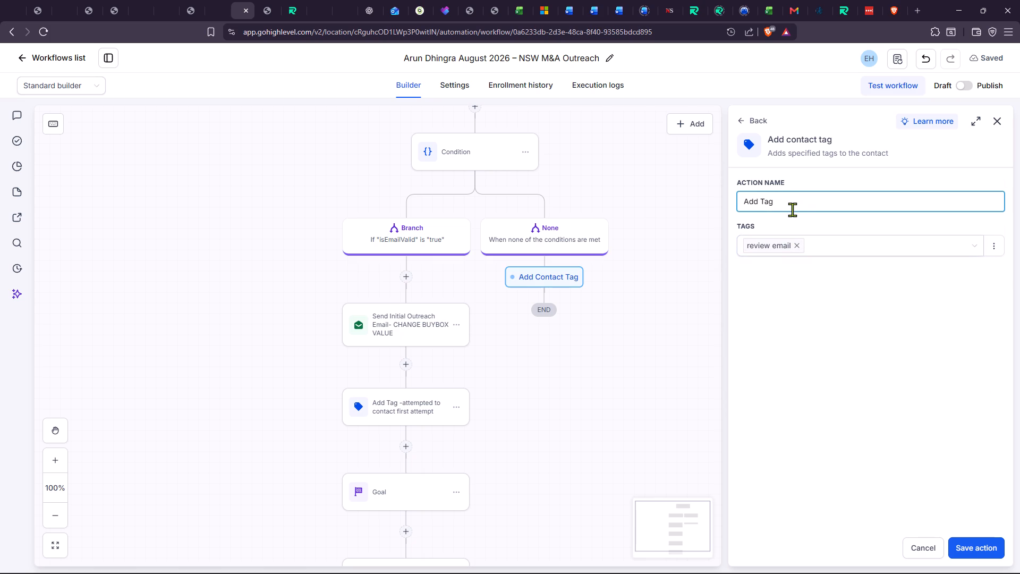
key(shift+quotedbl)
key(ctrl+v)
text(")
key(space)
click(980, 539)
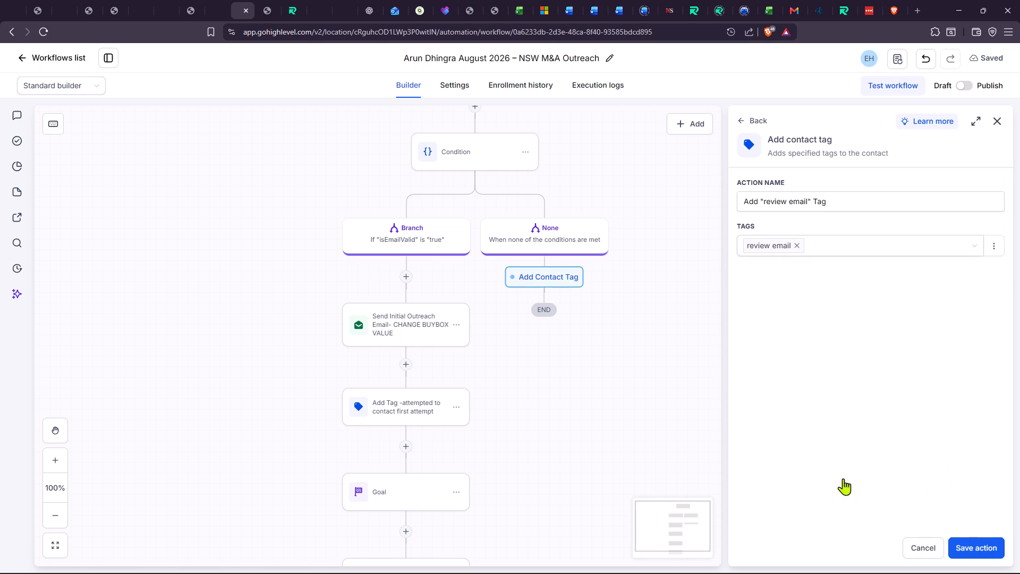
drag(718, 342, 781, 361)
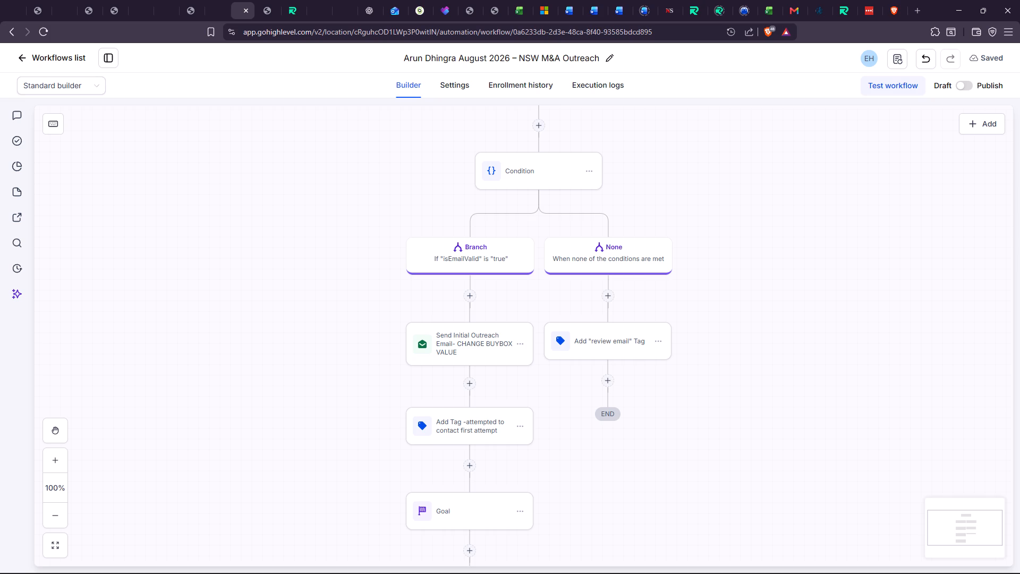
Review the branch settings of the If / else Condition action and close it without making changes.
click(517, 169)
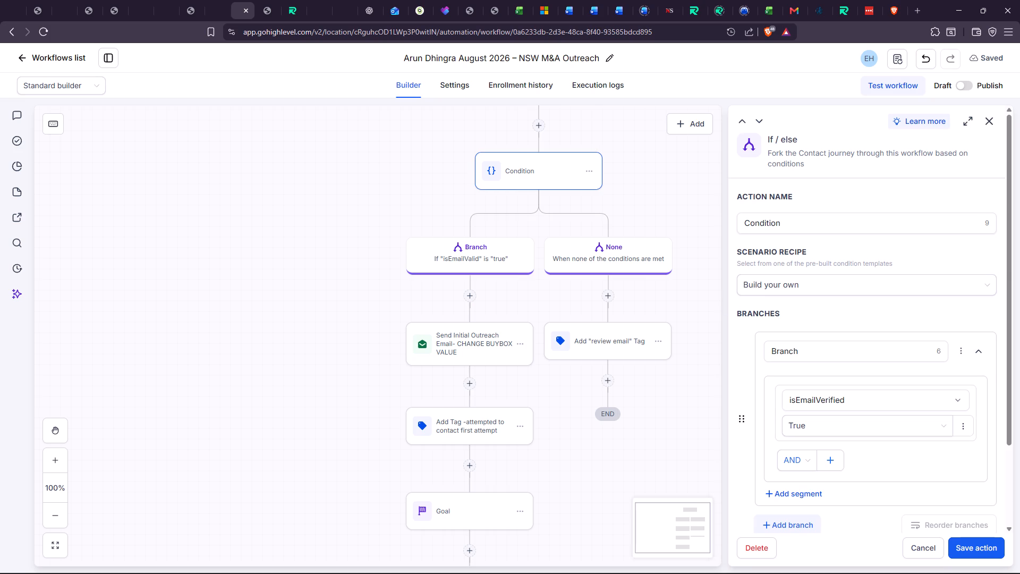
drag(693, 408, 642, 375)
scroll(819, 358, down, 4)
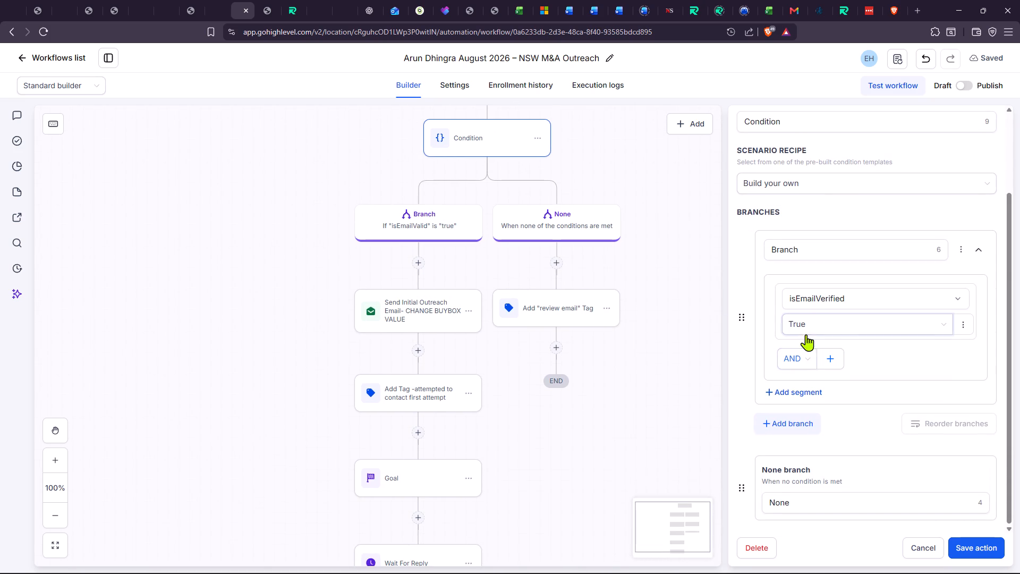
scroll(813, 372, down, 4)
click(914, 545)
Look through the rest of the workflow from the Condition action down to the final unresponsive tag action.
drag(639, 378, 684, 369)
drag(690, 367, 670, 408)
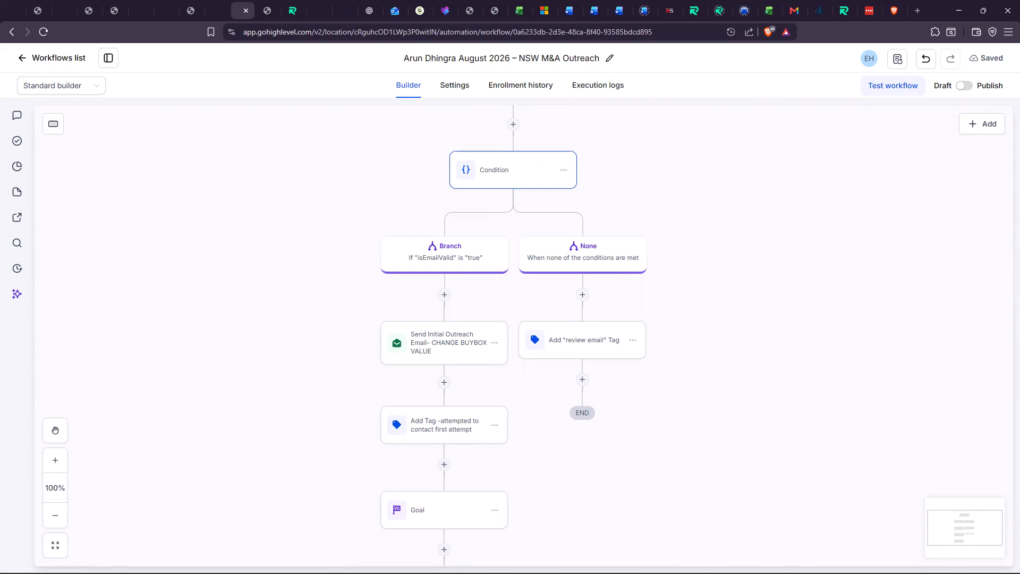
drag(670, 408, 700, 336)
drag(700, 336, 707, 218)
drag(704, 398, 722, 311)
drag(796, 370, 781, 306)
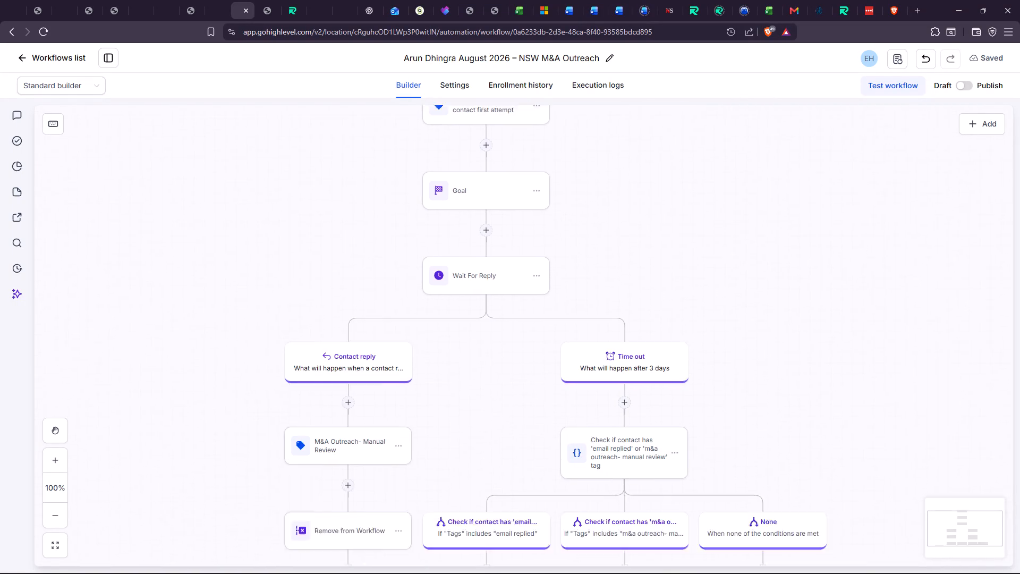
drag(781, 306, 780, 281)
drag(794, 365, 836, 339)
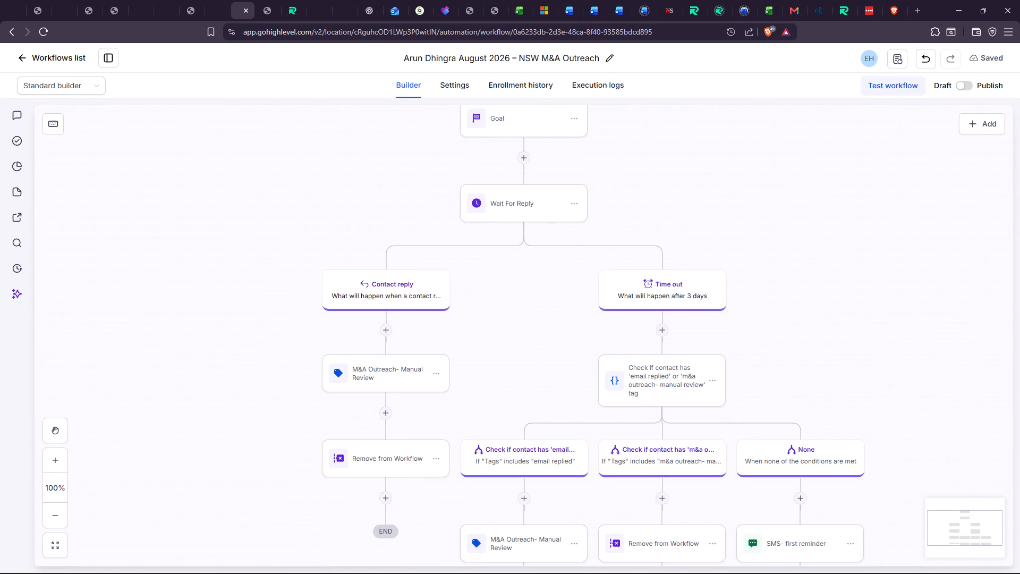
drag(845, 336, 793, 124)
drag(888, 349, 865, 293)
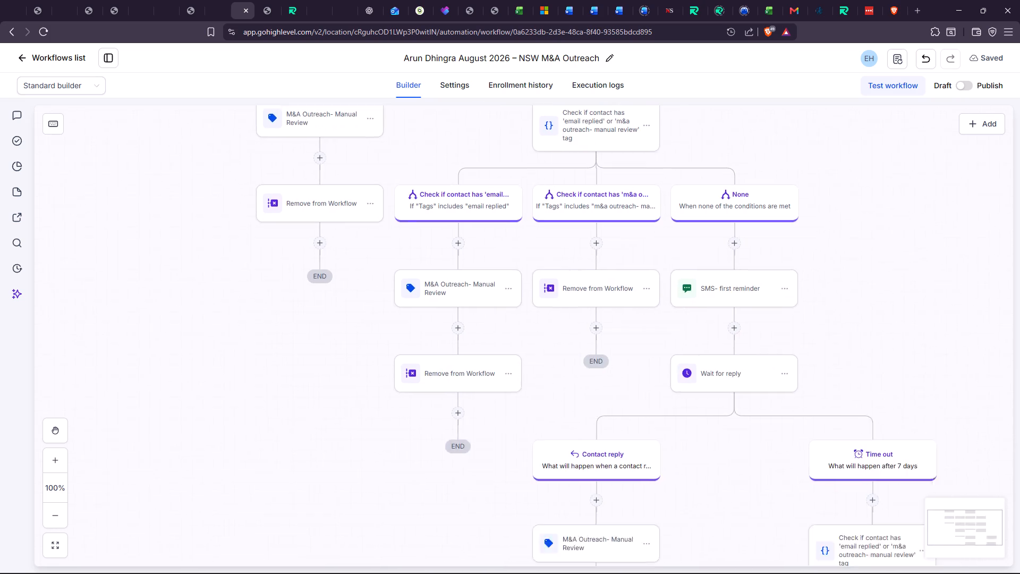
drag(865, 293, 791, 219)
drag(934, 312, 858, 199)
drag(931, 312, 794, 150)
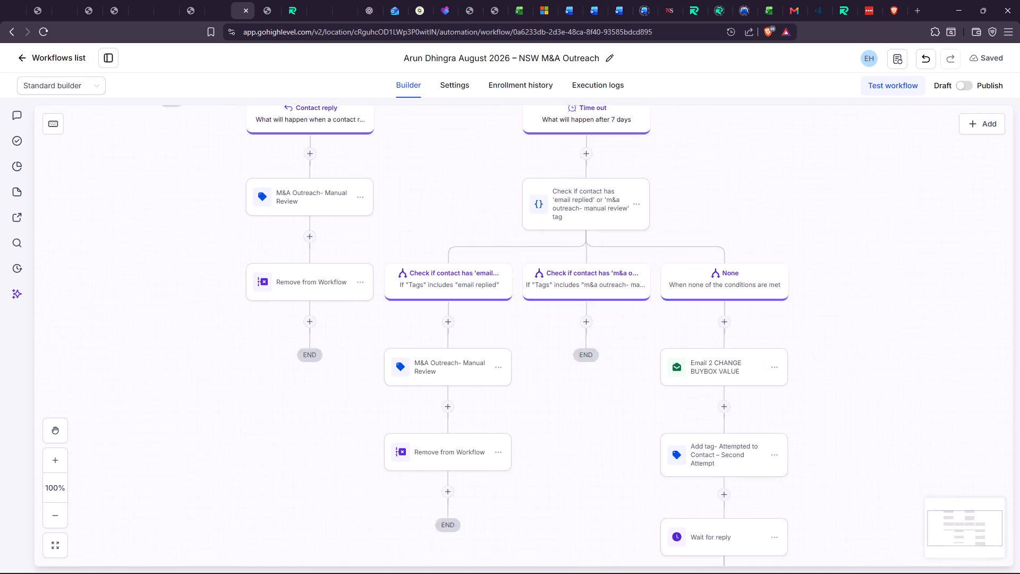
drag(794, 150, 790, 141)
drag(888, 286, 839, 157)
drag(933, 340, 815, 158)
drag(908, 336, 814, 178)
drag(939, 331, 830, 193)
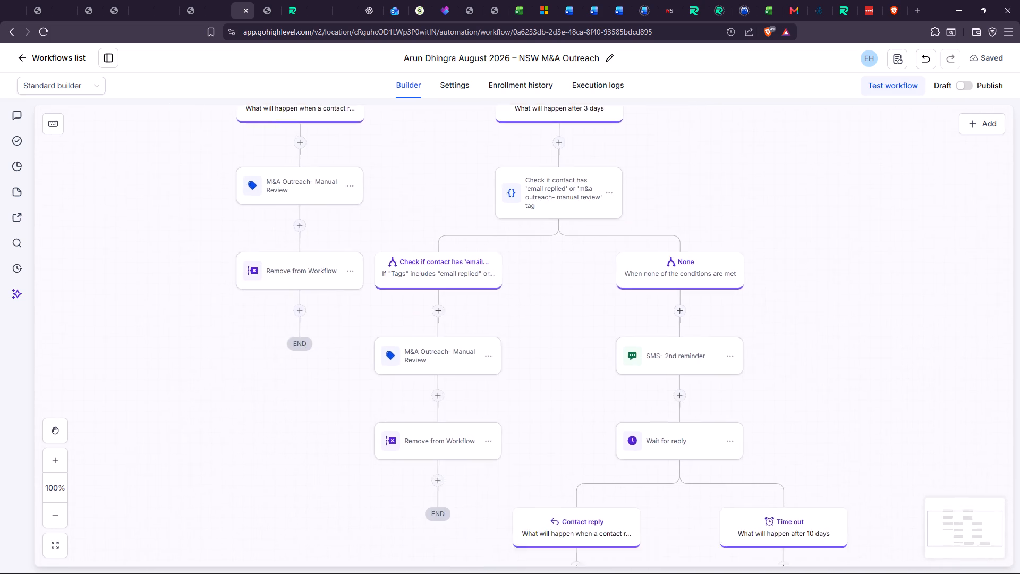
drag(830, 193, 819, 166)
drag(859, 314, 771, 140)
drag(824, 370, 789, 190)
drag(814, 341, 761, 154)
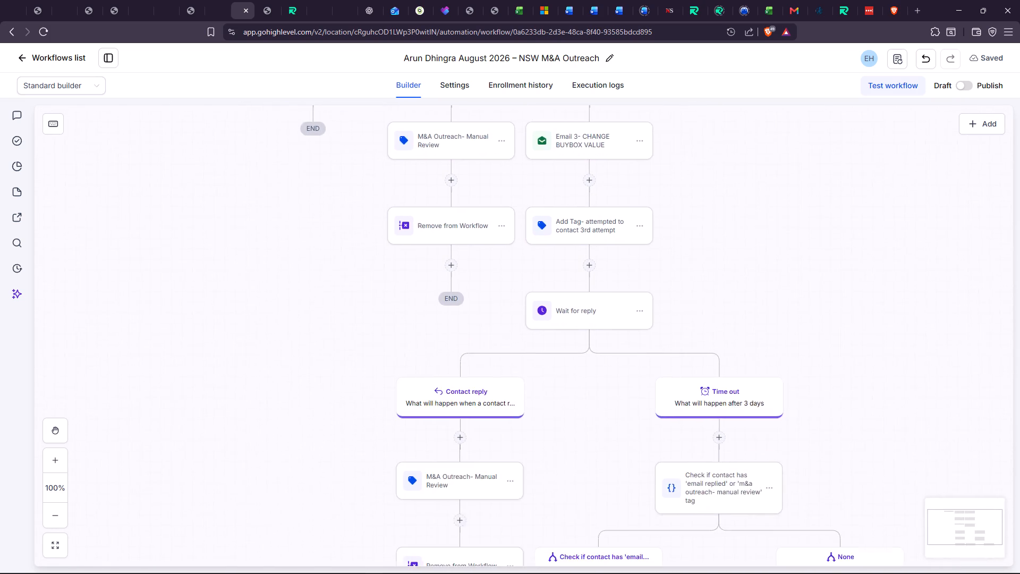
drag(761, 154, 761, 155)
drag(871, 364, 797, 173)
drag(915, 345, 828, 180)
drag(879, 361, 769, 209)
drag(915, 326, 802, 103)
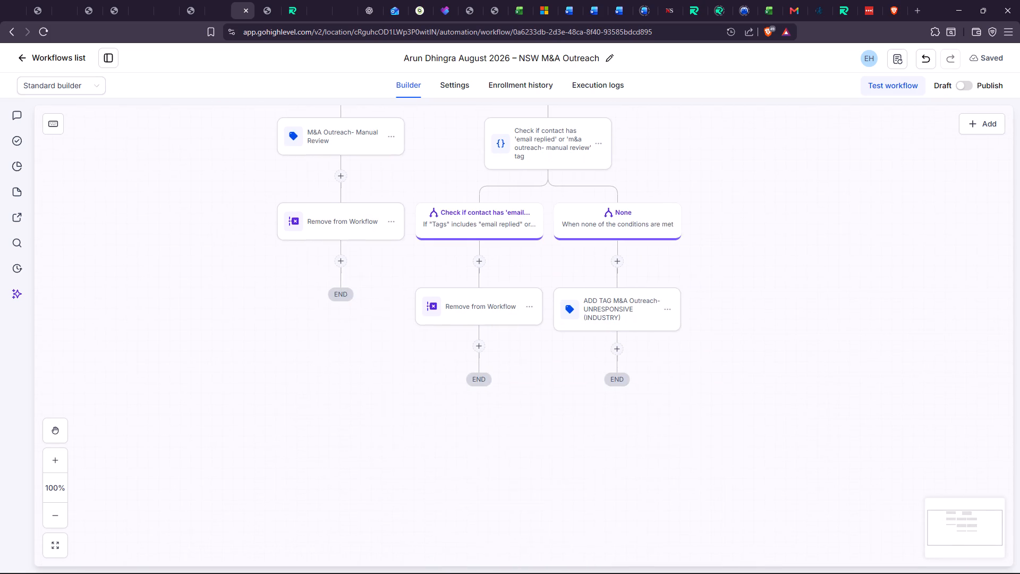
drag(881, 312, 871, 303)
Check the enrollment history of the August 2026 NSW M&A Outreach workflow.
click(530, 80)
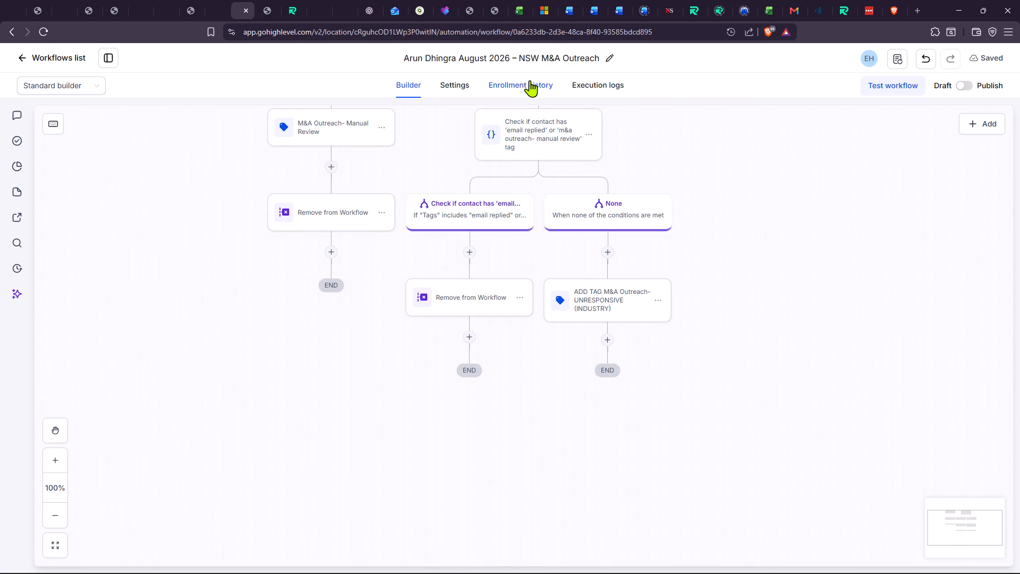
click(531, 86)
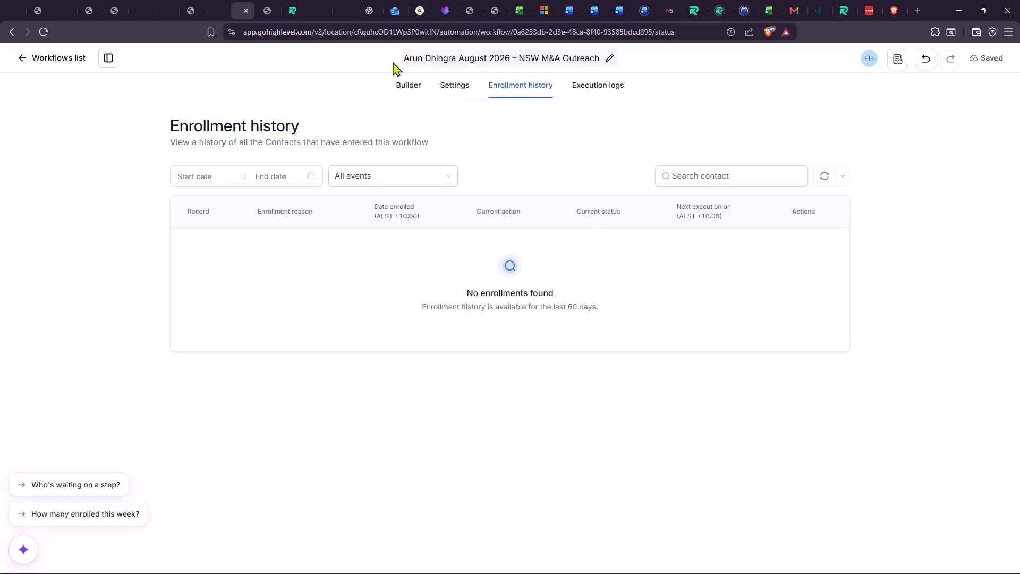
drag(53, 57, 585, 103)
Return to the M&A OUTREACH folder and open Workflow 2 of the April 2026 M&A Outreach Template from its client subfolder.
click(40, 61)
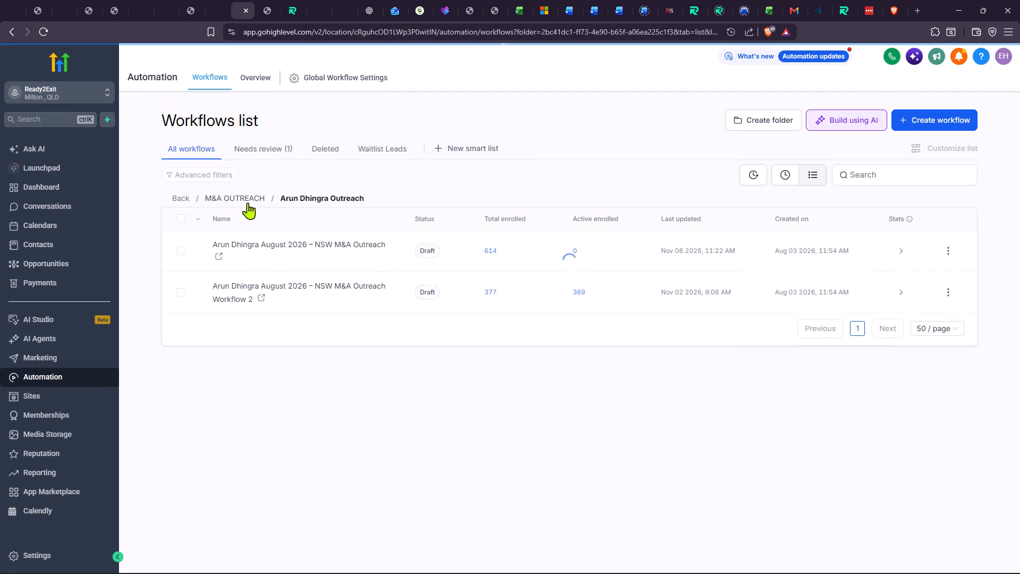
click(250, 198)
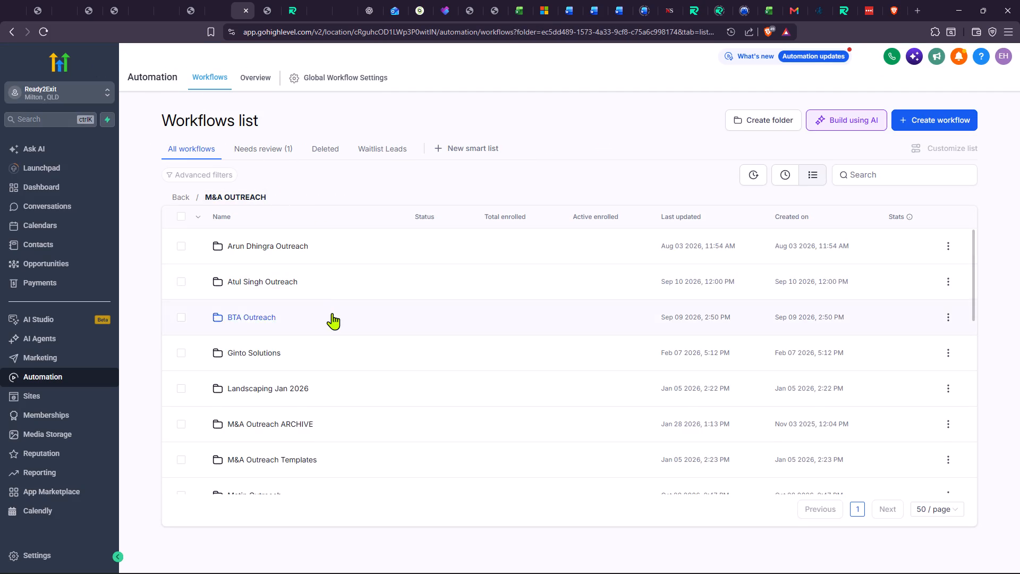
scroll(332, 313, down, 3)
click(268, 374)
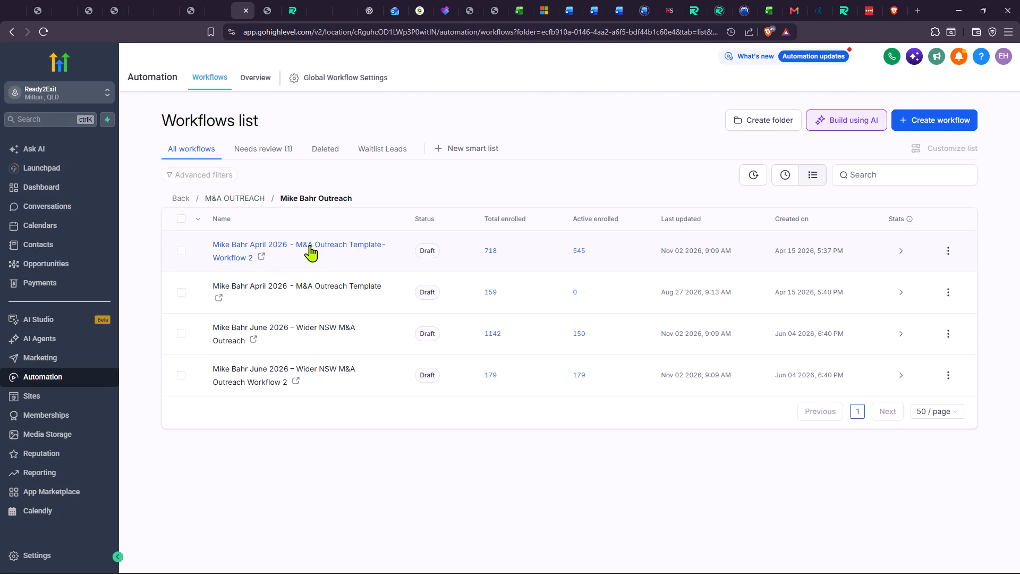
click(309, 242)
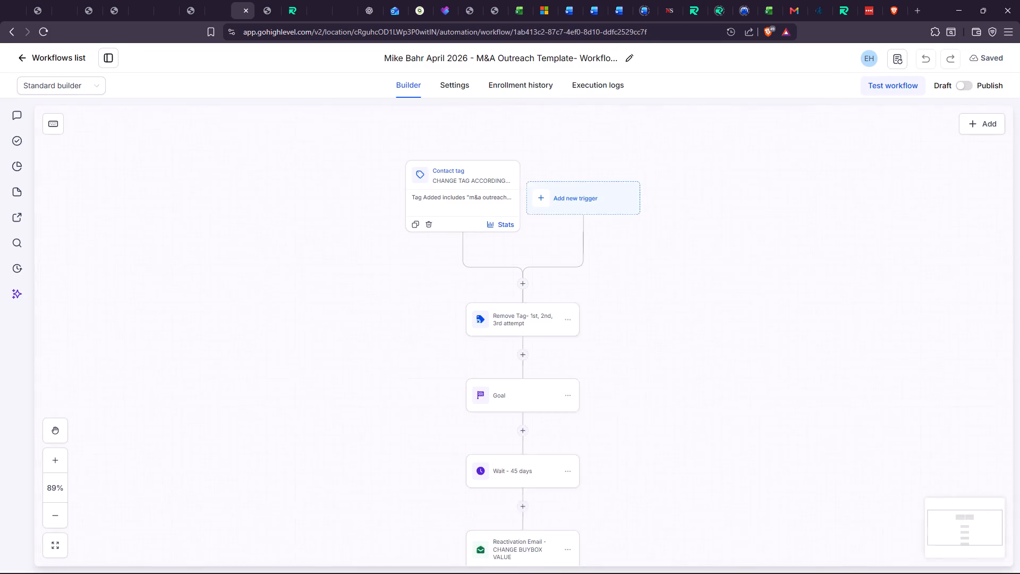
Examine the active contacts in the Wait - 45 days step and their next execution dates.
drag(714, 332, 672, 299)
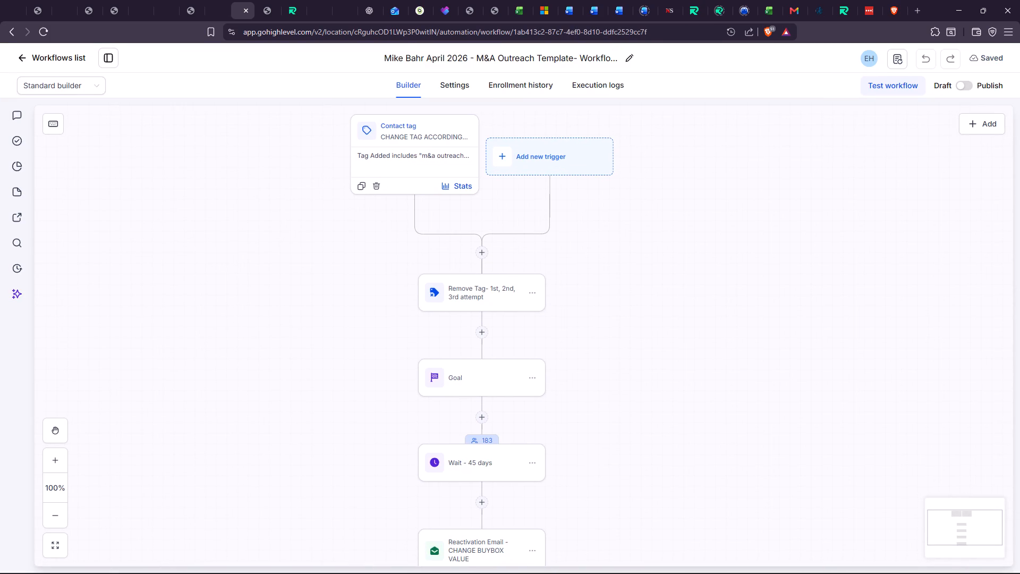
drag(661, 357, 620, 341)
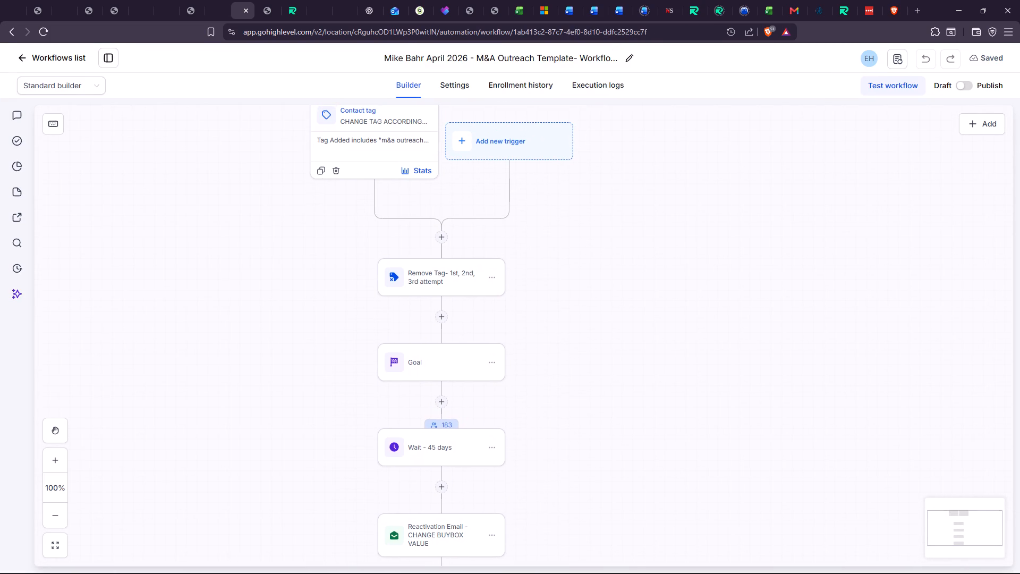
drag(620, 341, 623, 340)
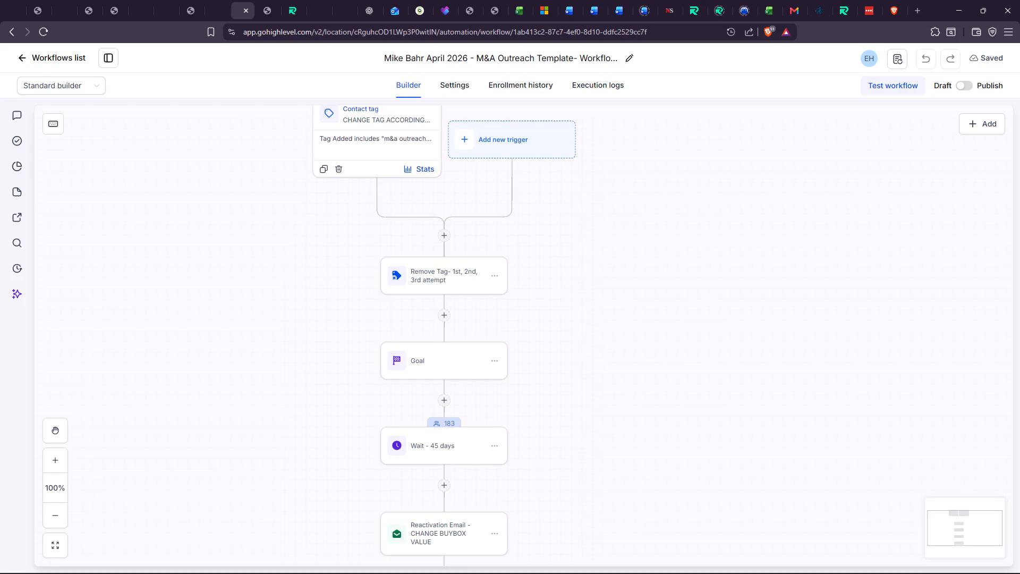
click(450, 423)
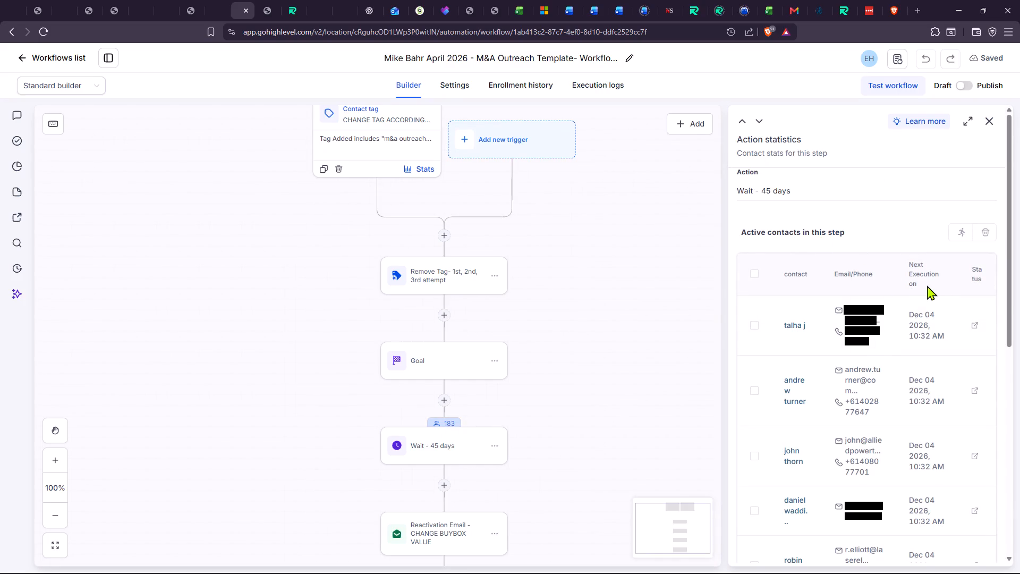
drag(637, 382, 639, 365)
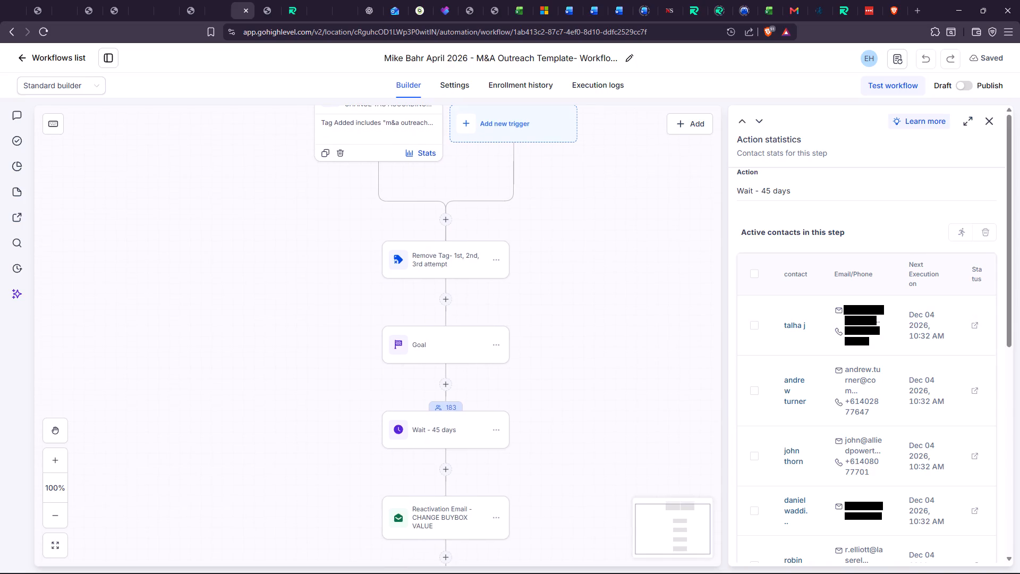
drag(639, 365, 639, 364)
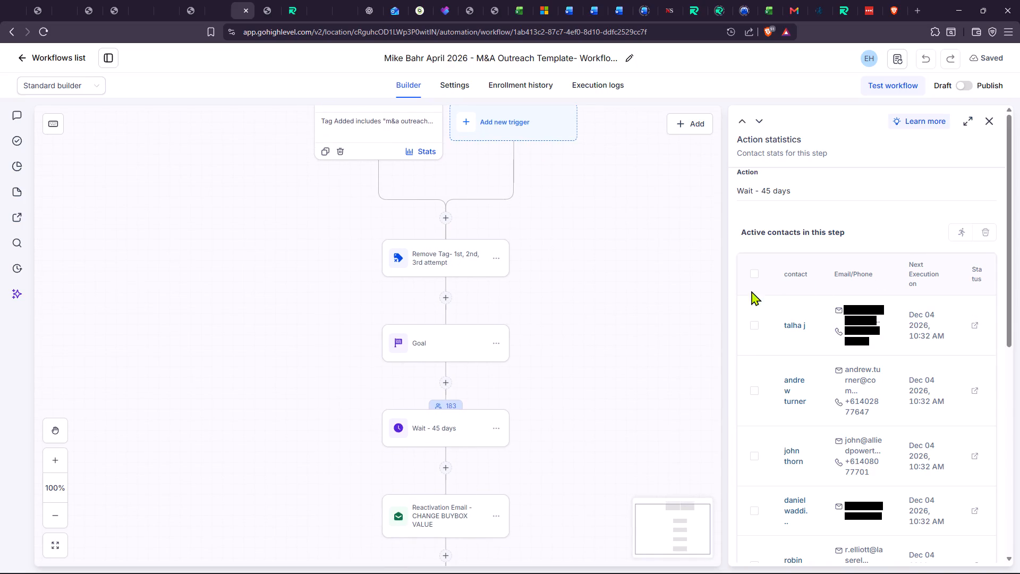
drag(630, 359, 627, 356)
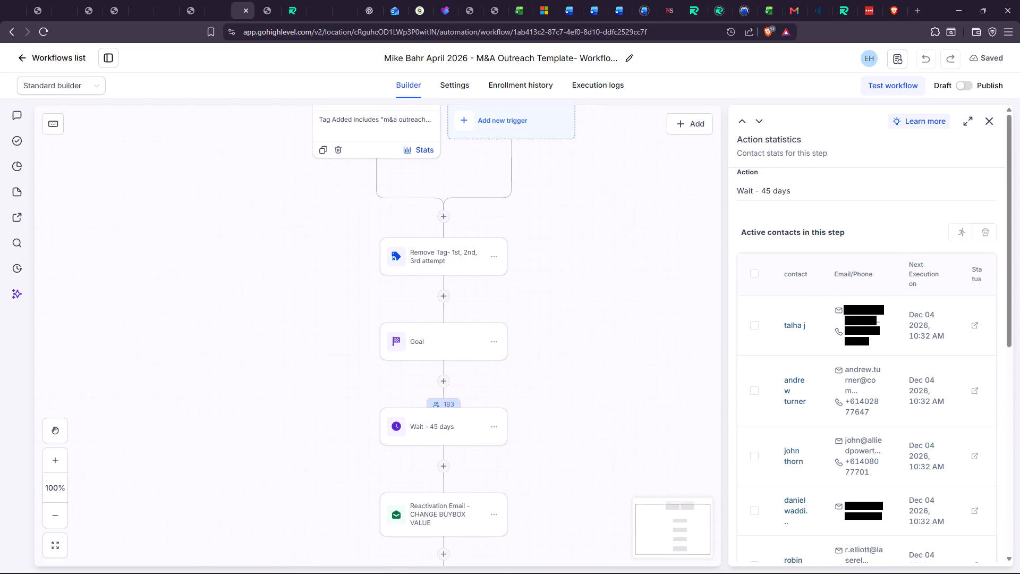
Review the actions around the 45-day wait and check the settings of the Reactivation Email action.
drag(627, 356, 614, 320)
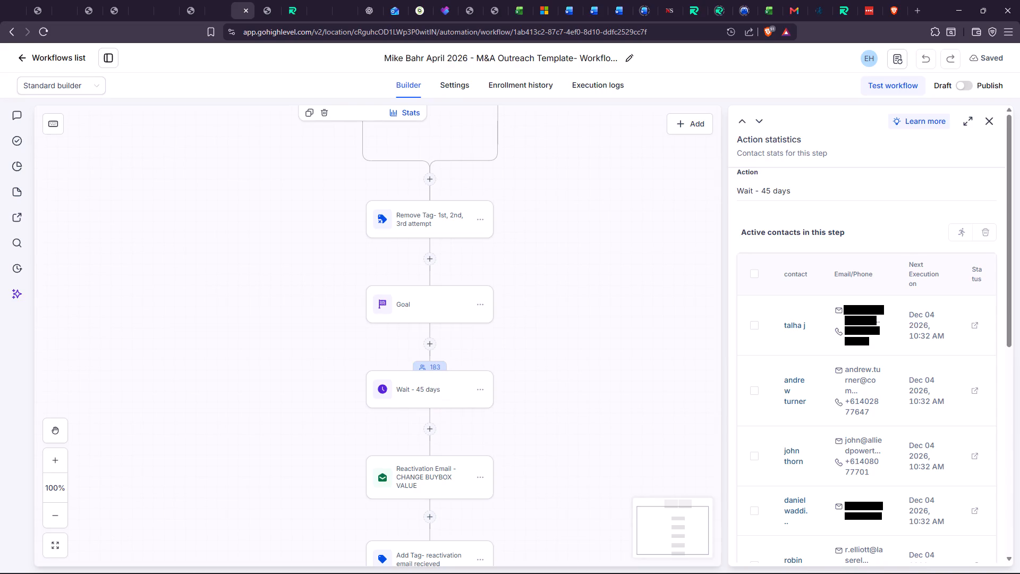
scroll(850, 319, down, 1)
scroll(851, 320, up, 2)
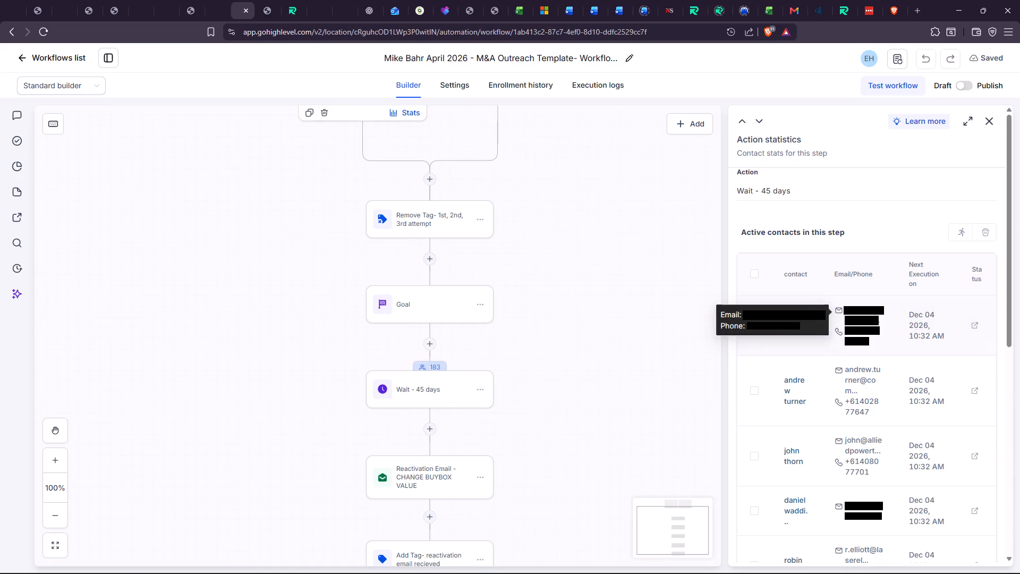
drag(570, 410, 563, 355)
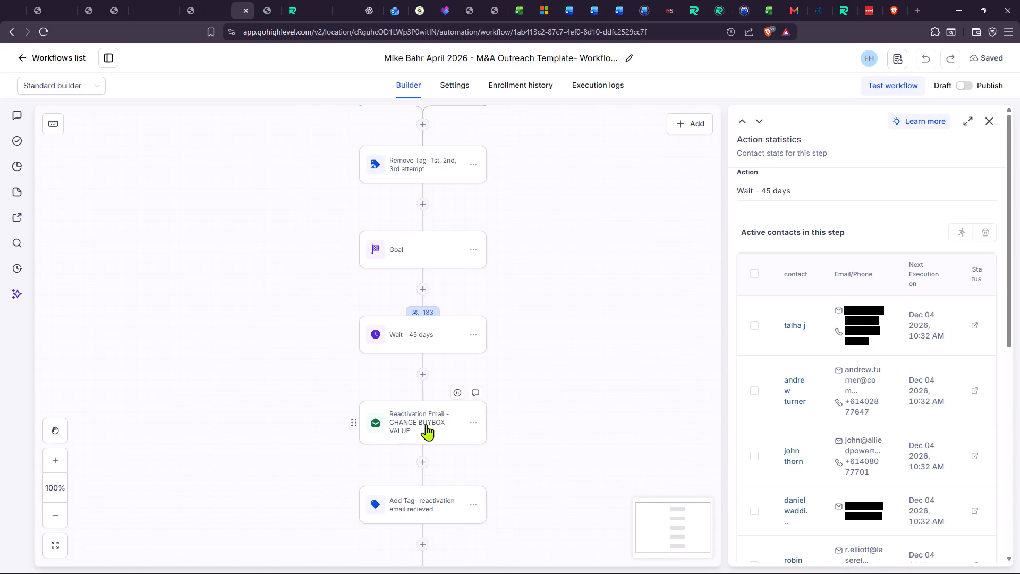
click(430, 419)
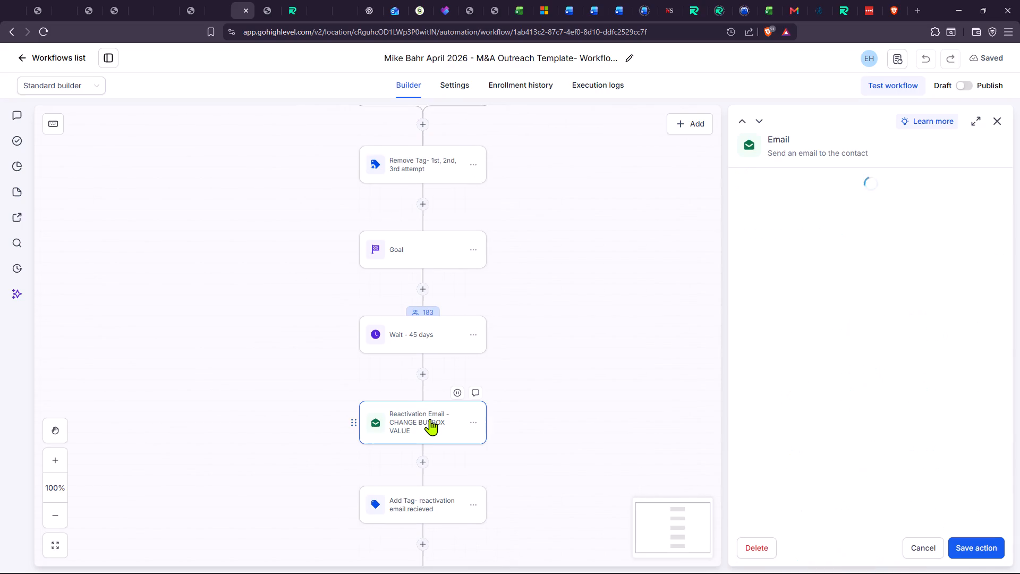
drag(550, 354, 538, 406)
drag(582, 302, 589, 279)
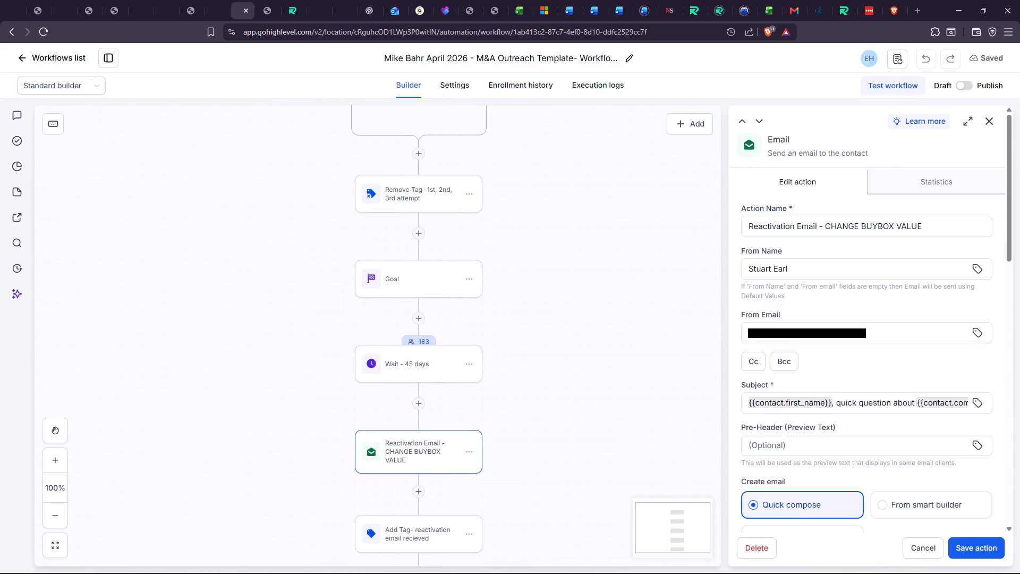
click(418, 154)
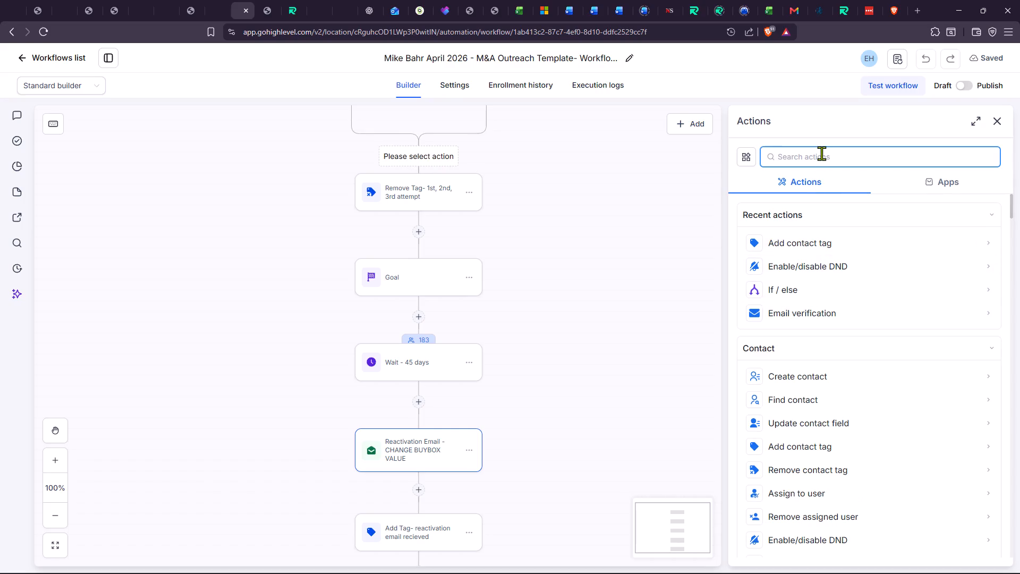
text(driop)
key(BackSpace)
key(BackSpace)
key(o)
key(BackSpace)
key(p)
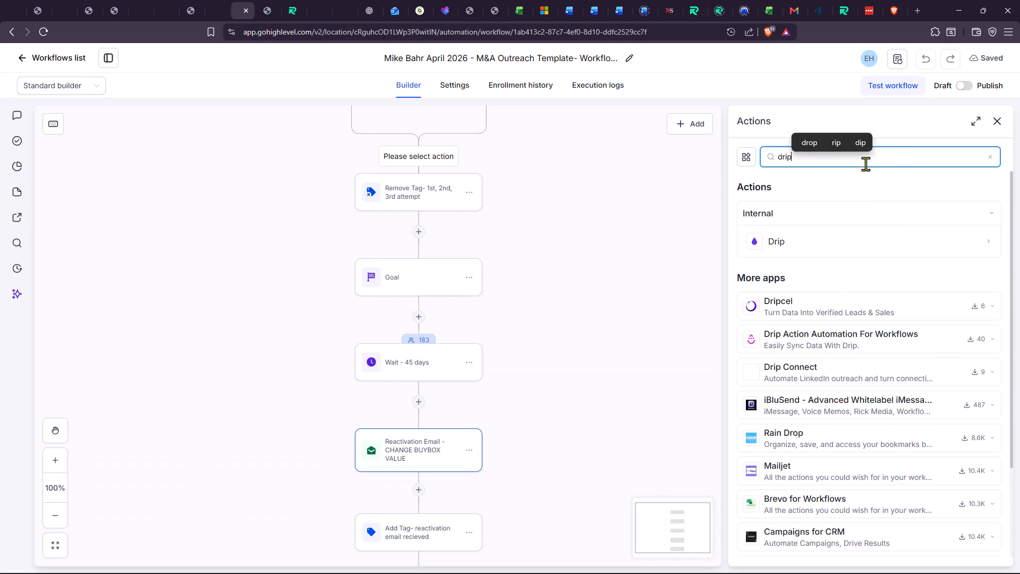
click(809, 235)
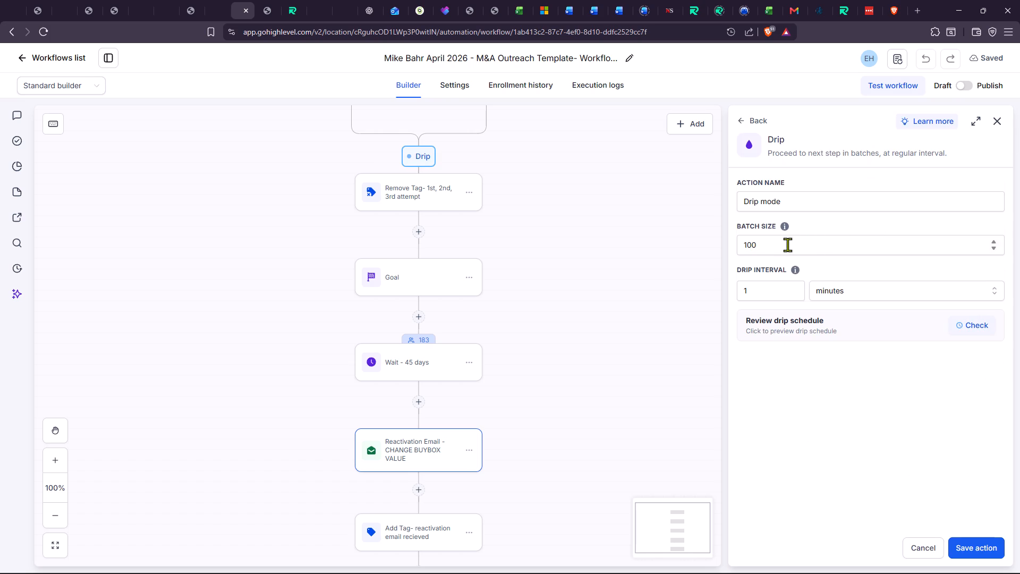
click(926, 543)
Look through the reactivation sequence below the 45-day wait and read the SMS #4 message in the Time out branch.
drag(691, 331, 693, 288)
drag(619, 307, 618, 306)
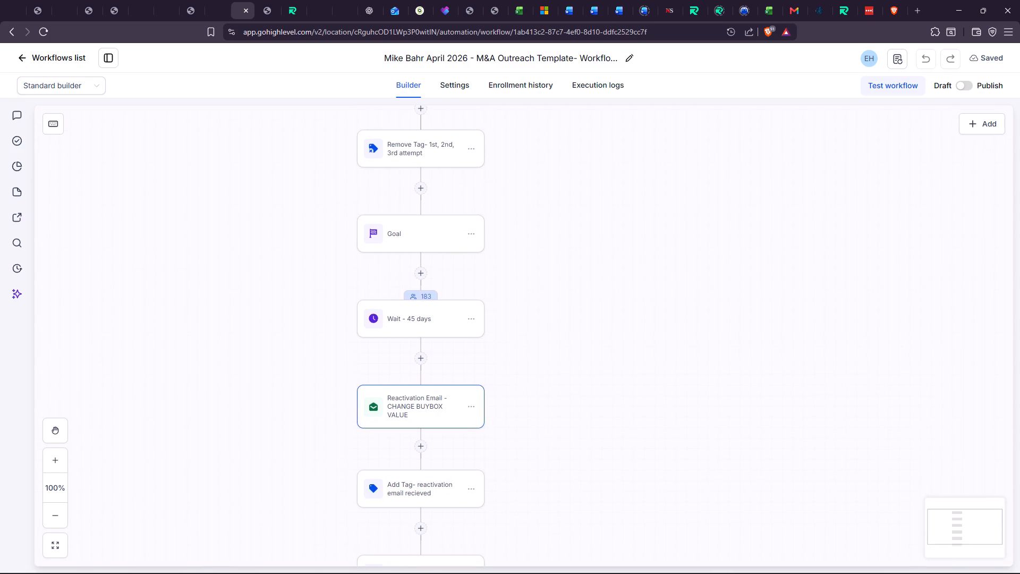
drag(618, 306, 622, 260)
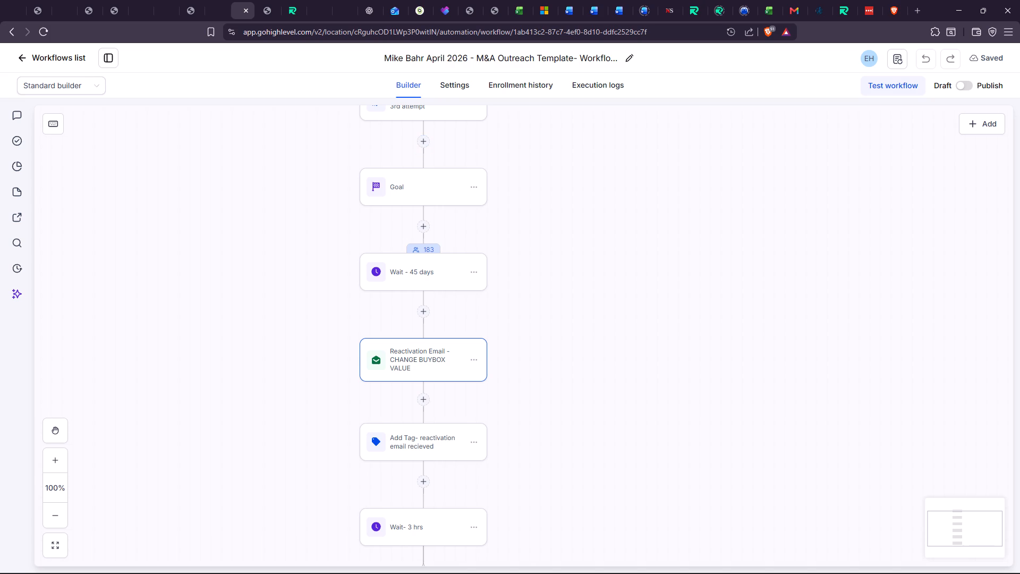
scroll(611, 247, down, 2)
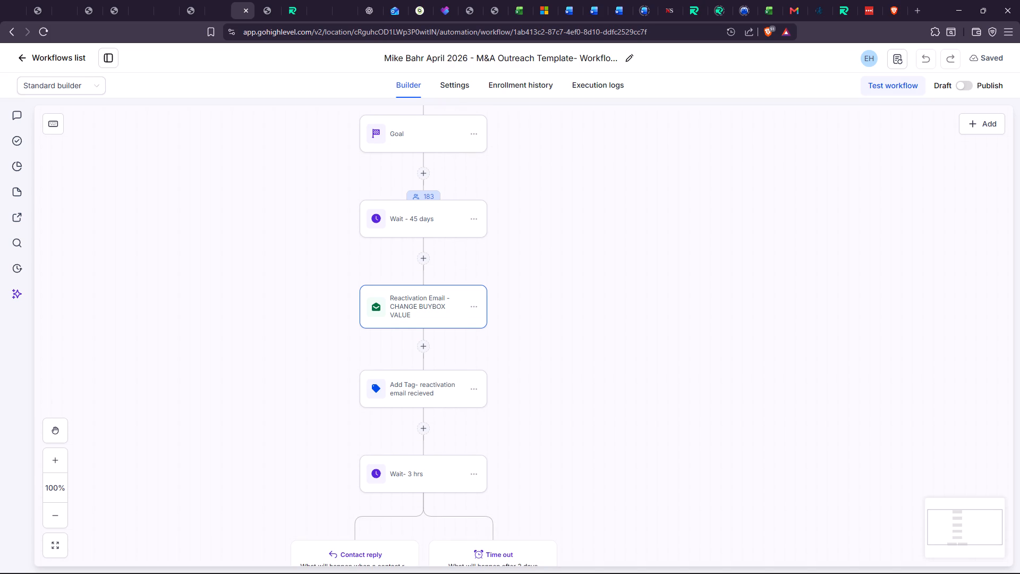
scroll(601, 238, down, 3)
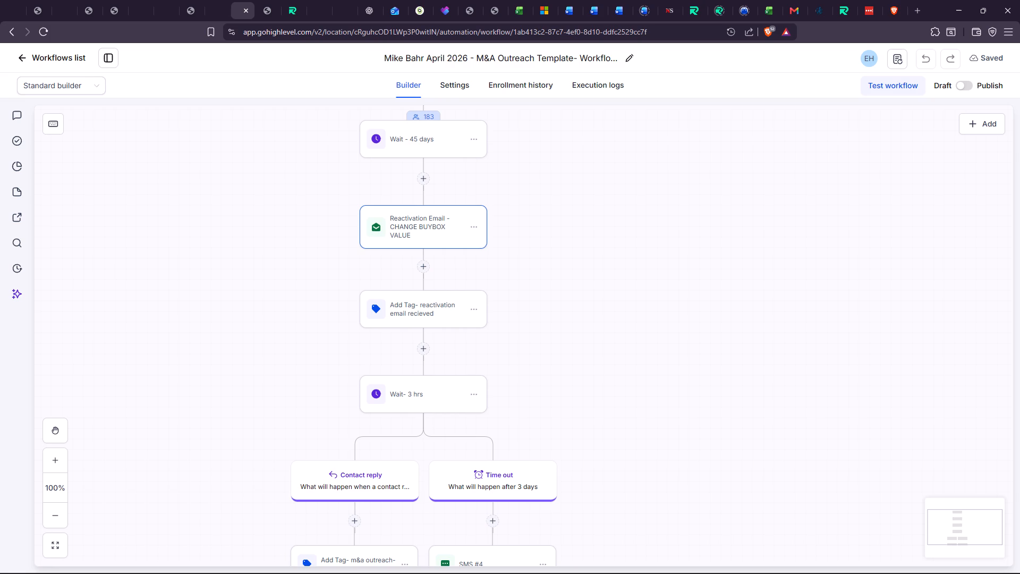
scroll(615, 217, down, 4)
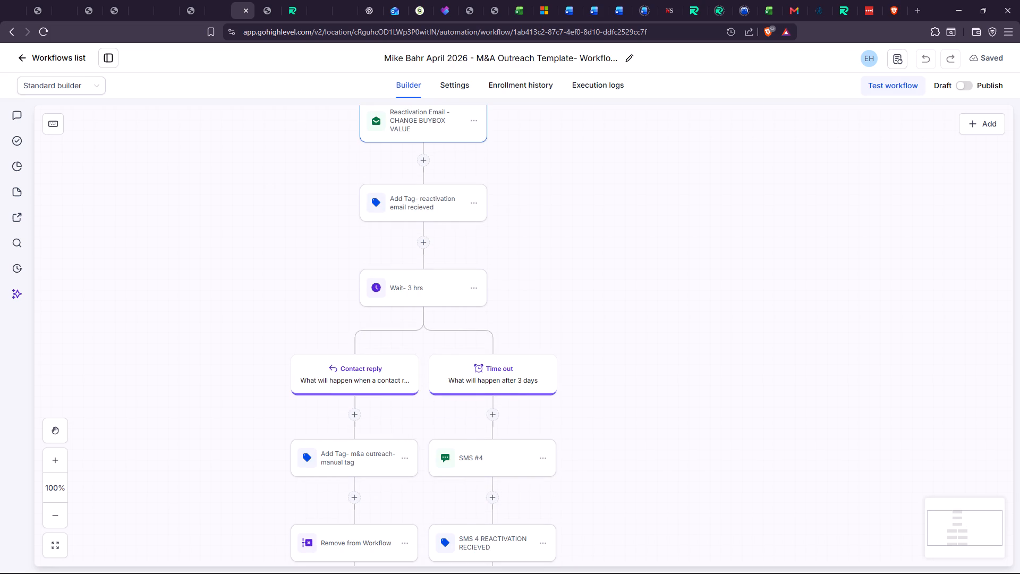
drag(658, 307, 654, 260)
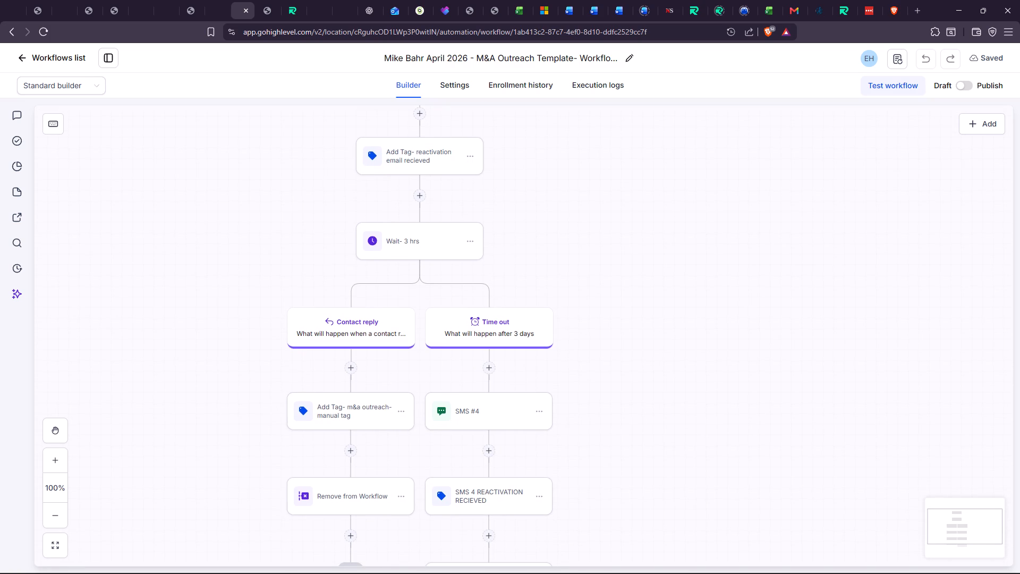
click(515, 407)
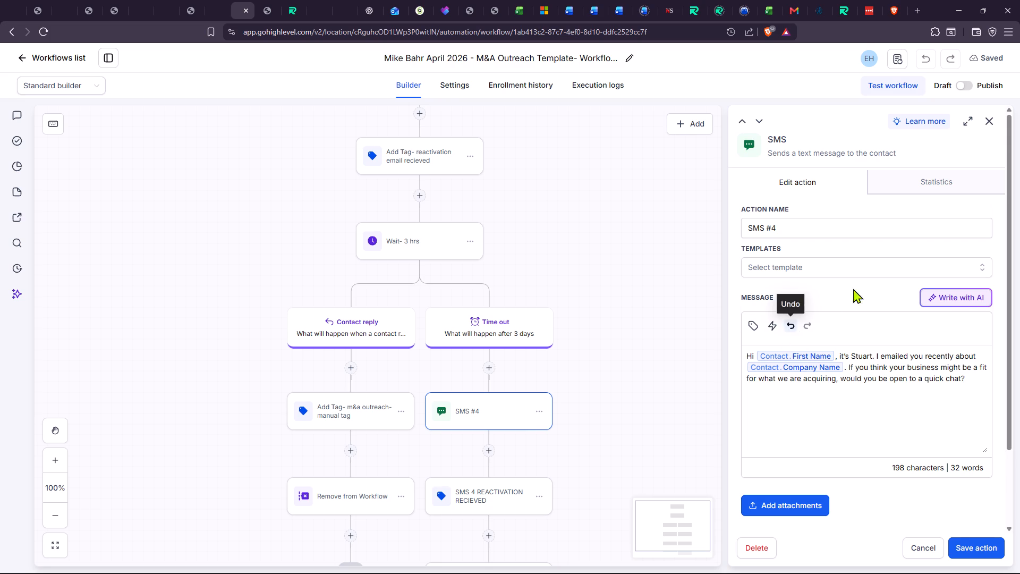
click(922, 539)
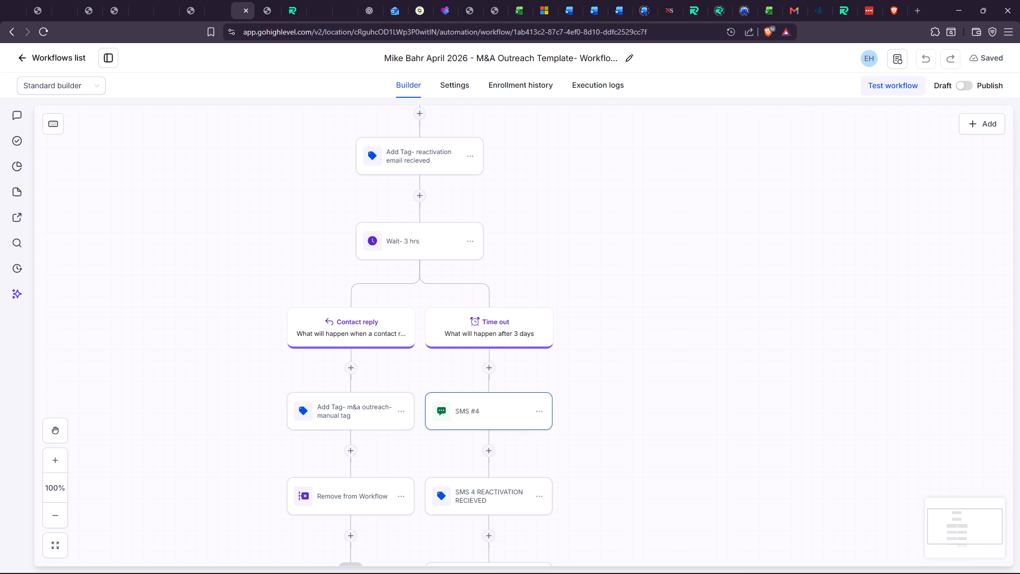
drag(686, 269, 702, 400)
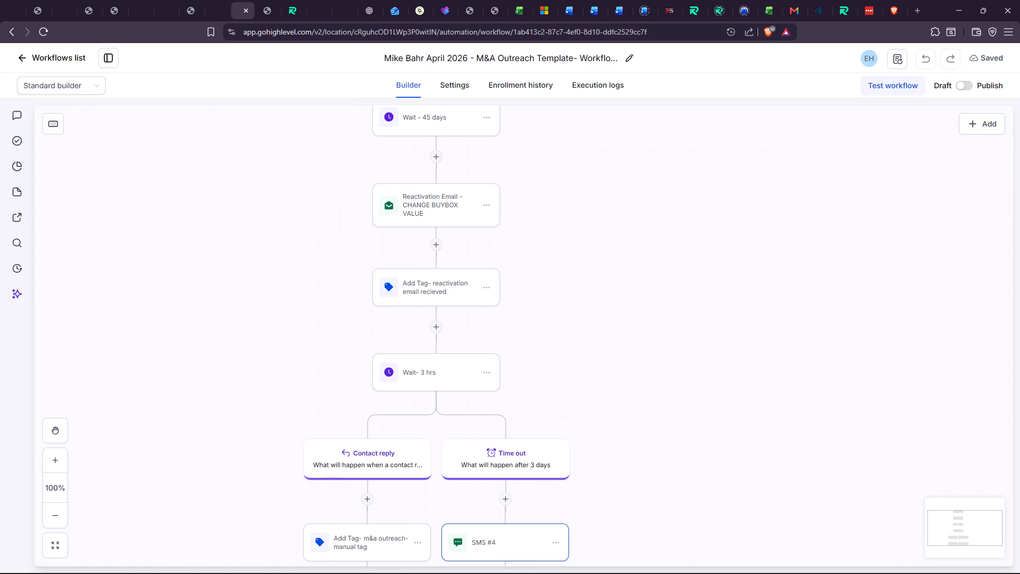
Leave the workflow, open the account's Phone System settings, and check the Messaging Compliance options and Additional Settings.
click(213, 0)
click(248, 0)
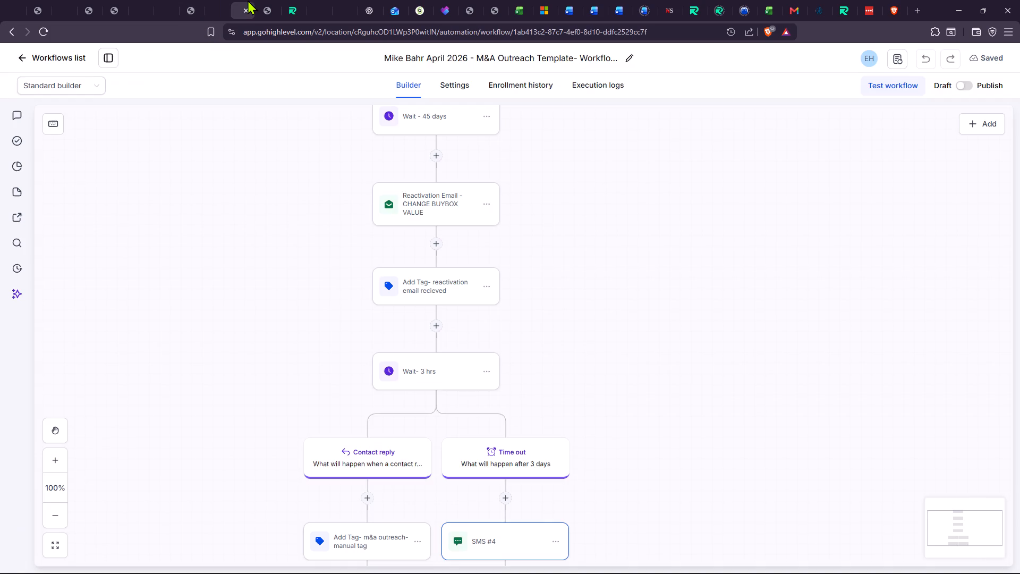
click(42, 58)
scroll(75, 432, down, 1)
click(46, 552)
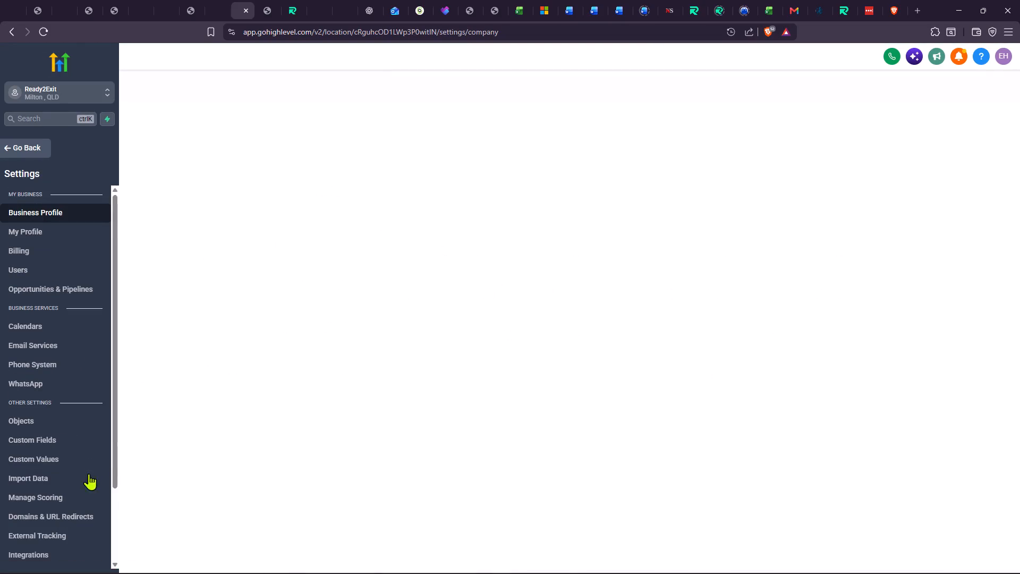
scroll(50, 242, down, 3)
scroll(70, 292, up, 2)
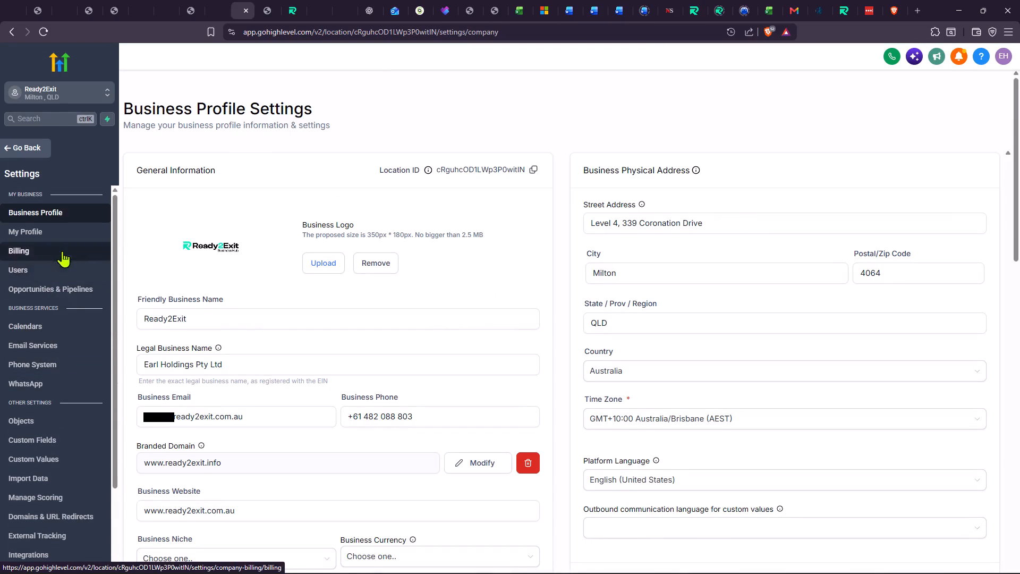
scroll(72, 330, down, 1)
click(68, 309)
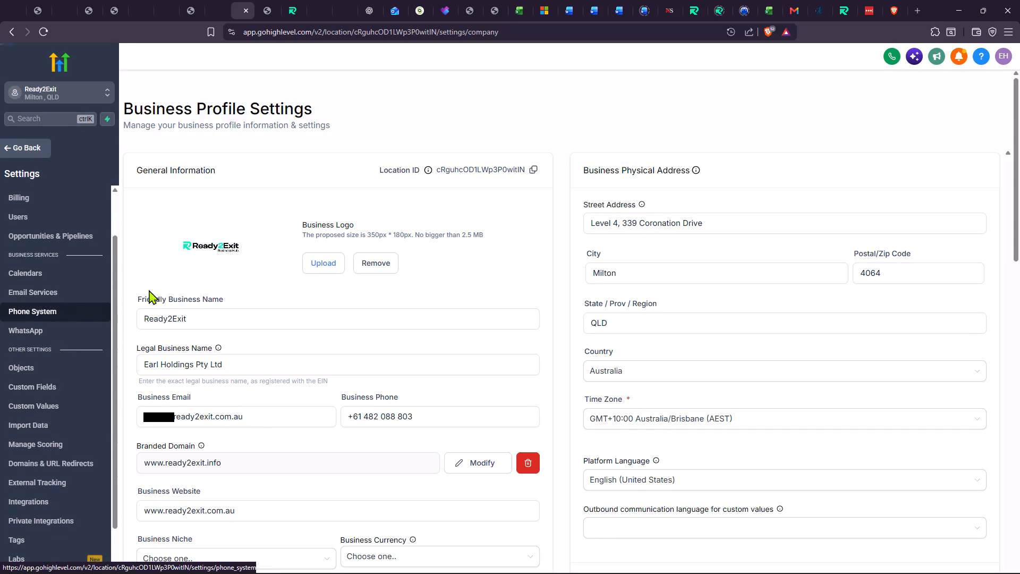
scroll(500, 144, up, 9)
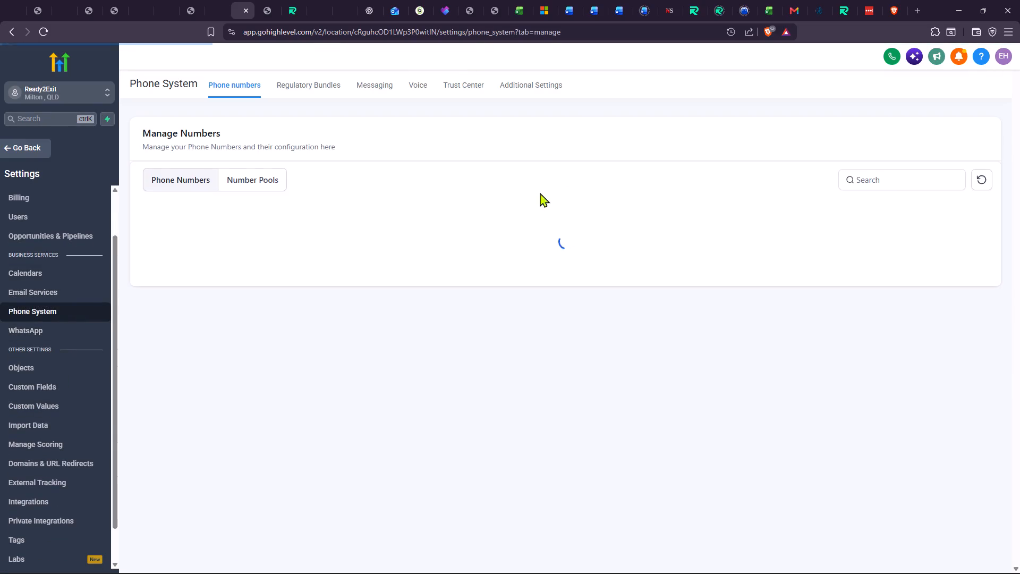
click(377, 81)
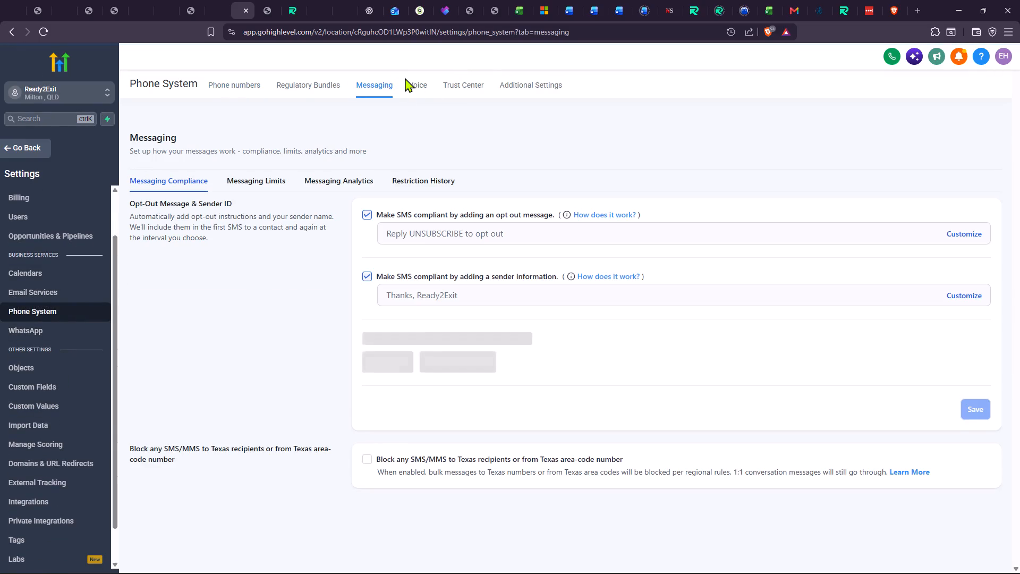
drag(464, 161, 473, 161)
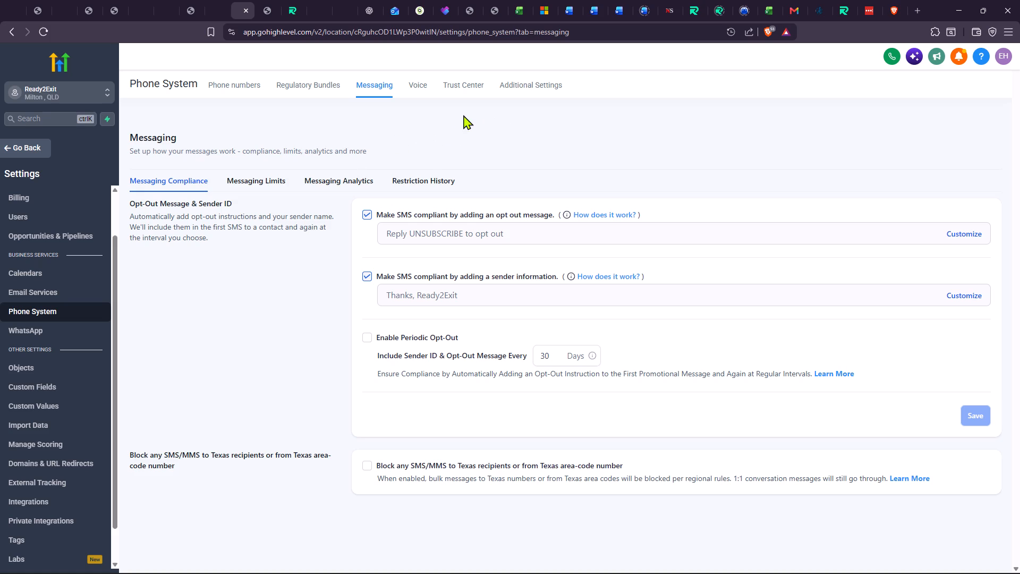
click(529, 81)
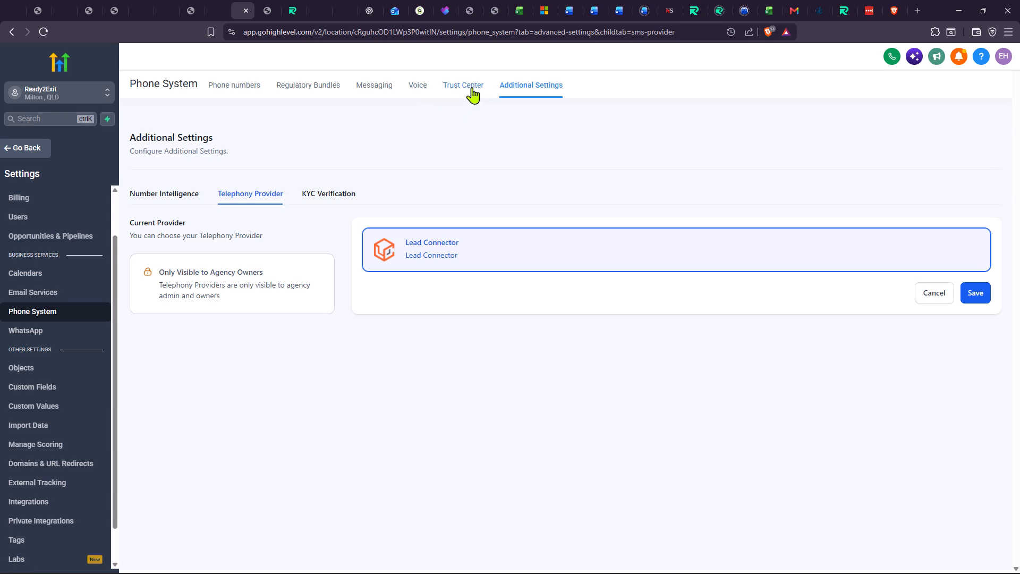
Examine the Restriction History under the phone system's Messaging settings, including the restriction reasons and the entries on page 2.
click(386, 83)
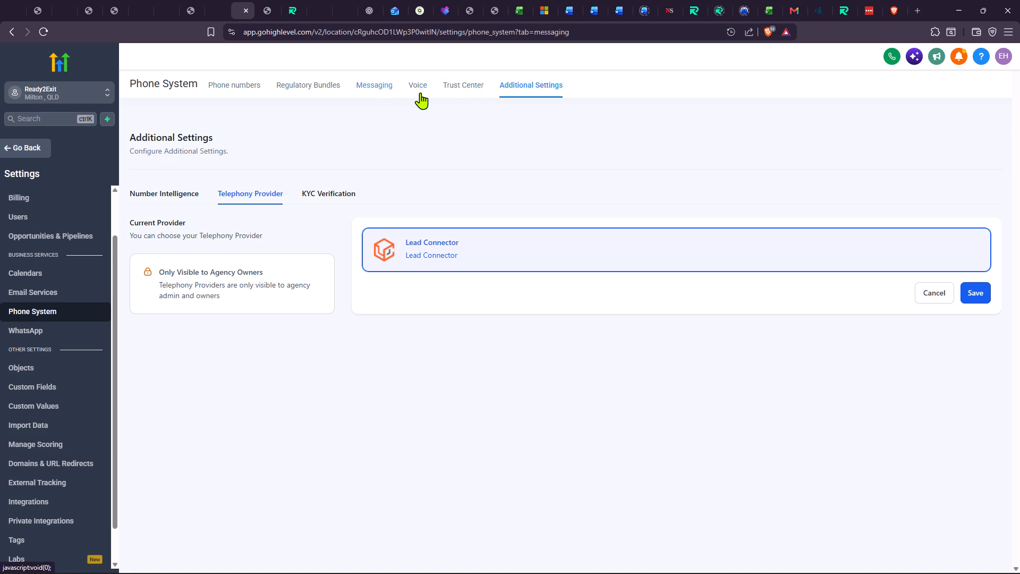
click(413, 182)
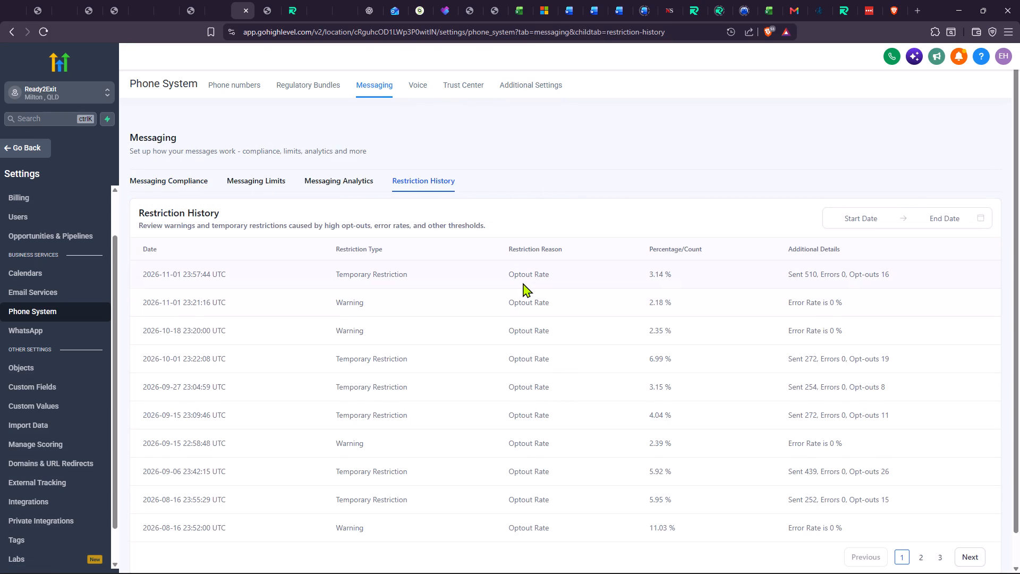
drag(489, 275, 569, 282)
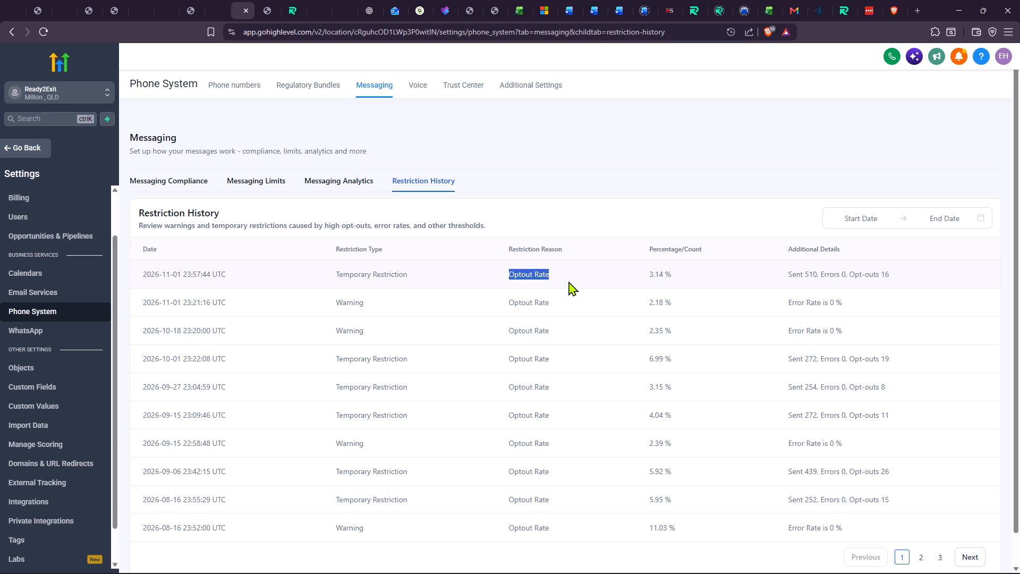
scroll(568, 281, down, 2)
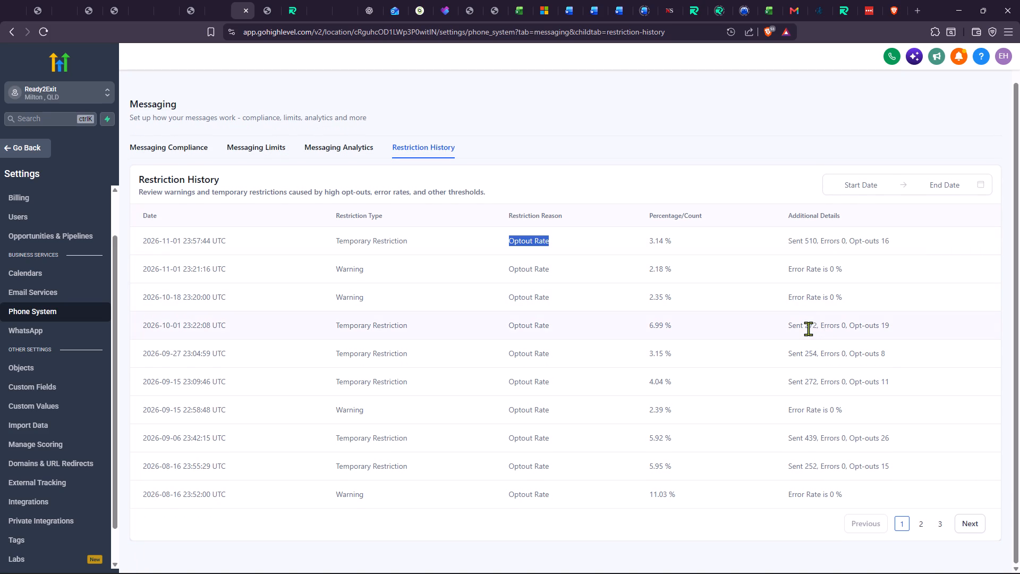
scroll(786, 327, down, 5)
scroll(697, 352, up, 4)
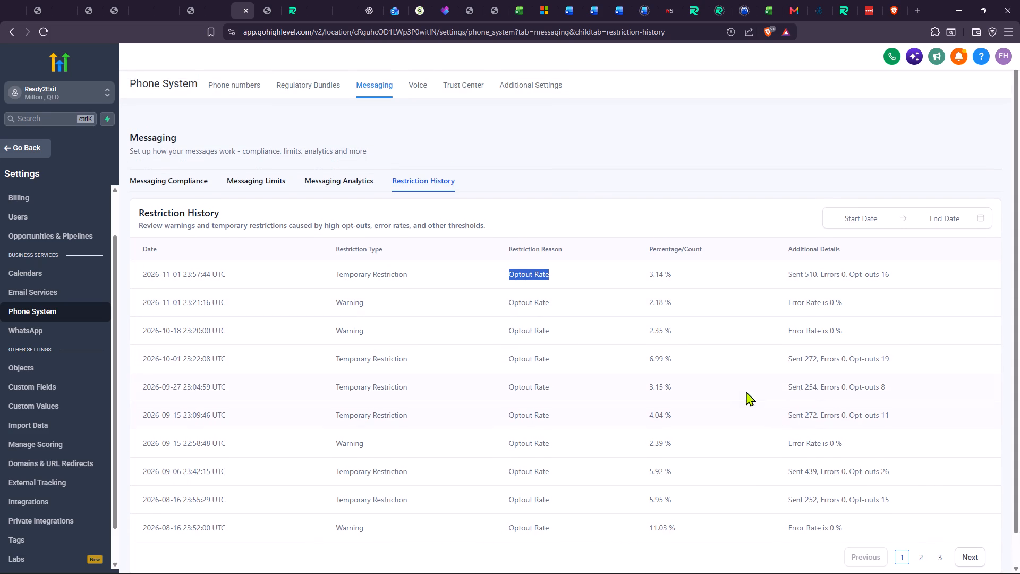
scroll(844, 470, down, 5)
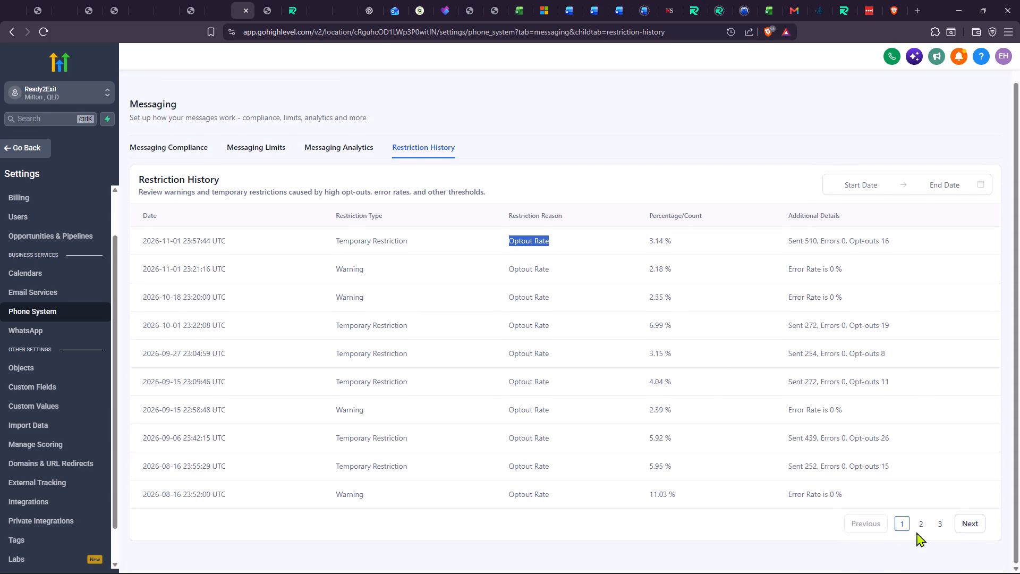
click(917, 526)
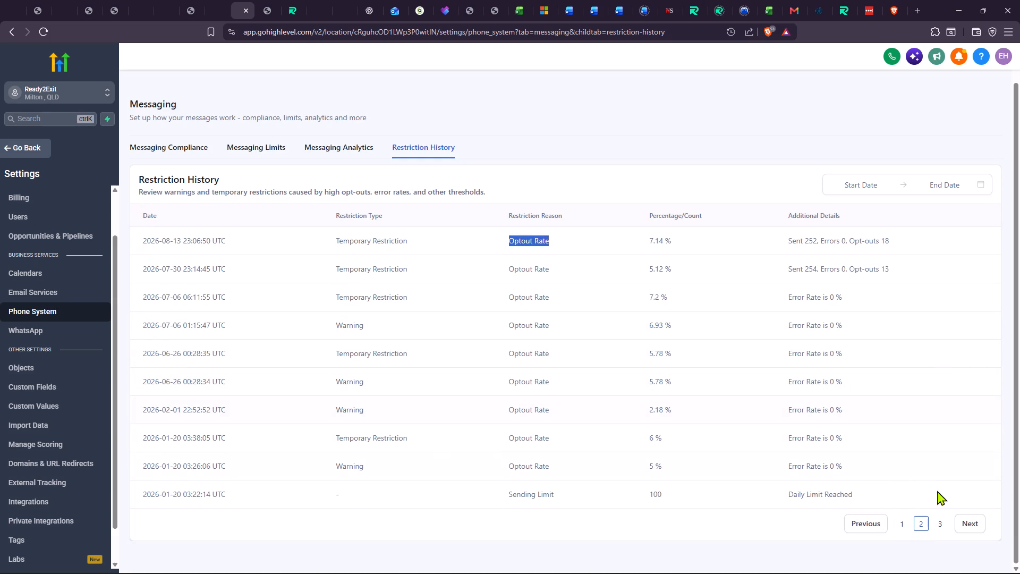
click(903, 528)
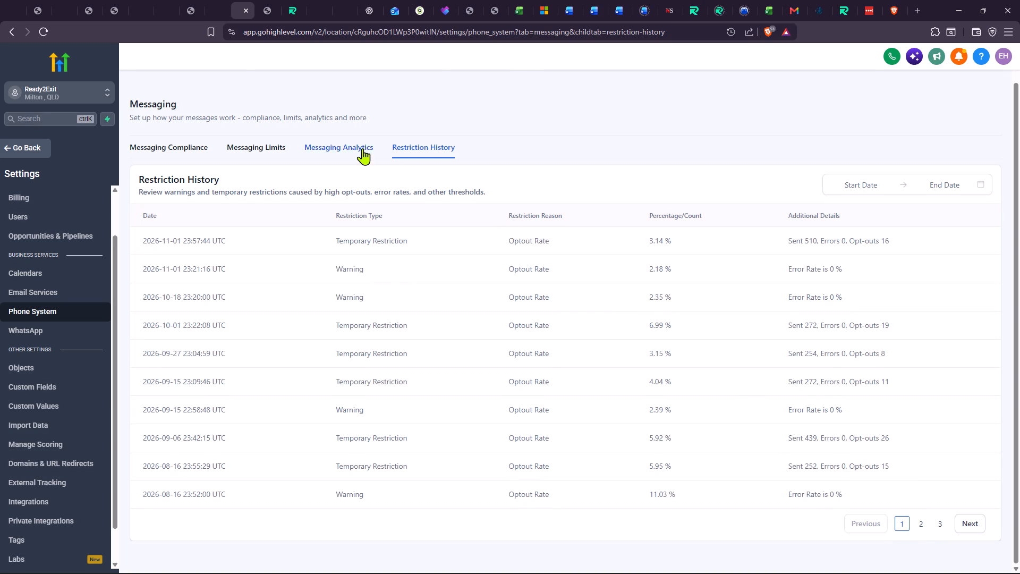
Examine the Messaging Analytics, including the failure rate trend, failure reason breakdown and opt-out rate trend.
click(363, 148)
scroll(554, 279, down, 4)
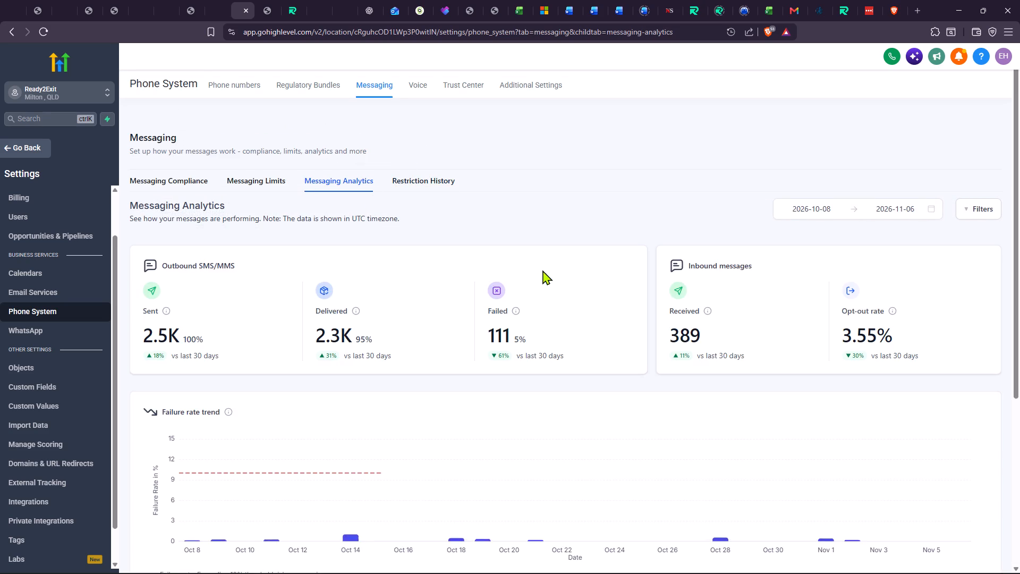
scroll(639, 352, down, 10)
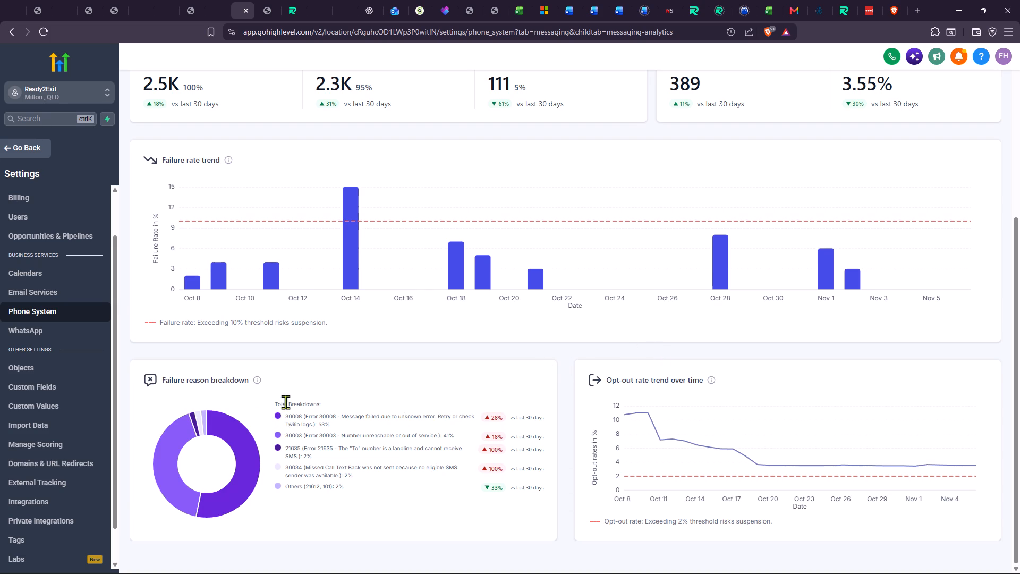
drag(285, 402, 402, 482)
click(387, 474)
click(390, 471)
drag(391, 482, 314, 452)
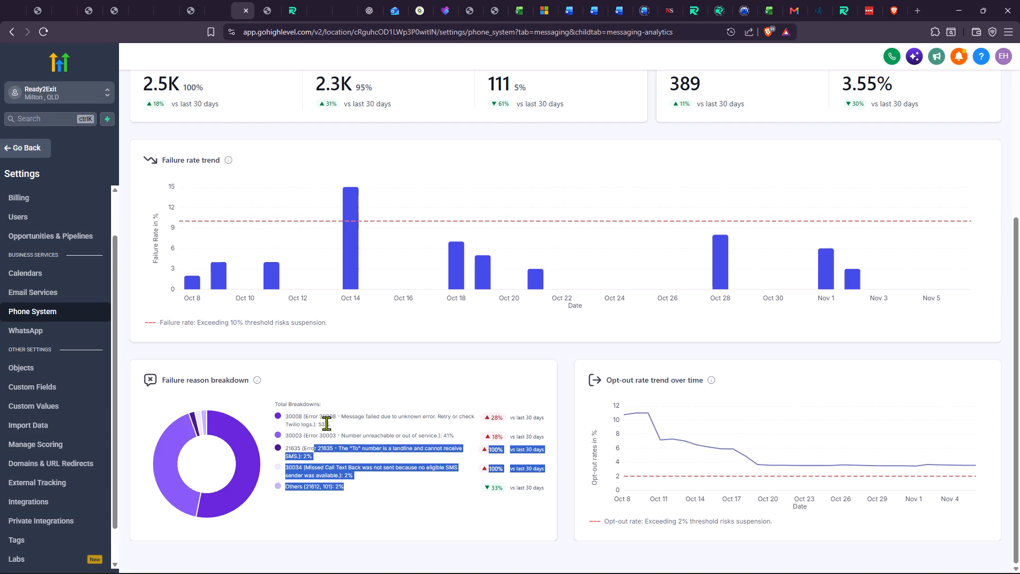
click(352, 404)
click(340, 393)
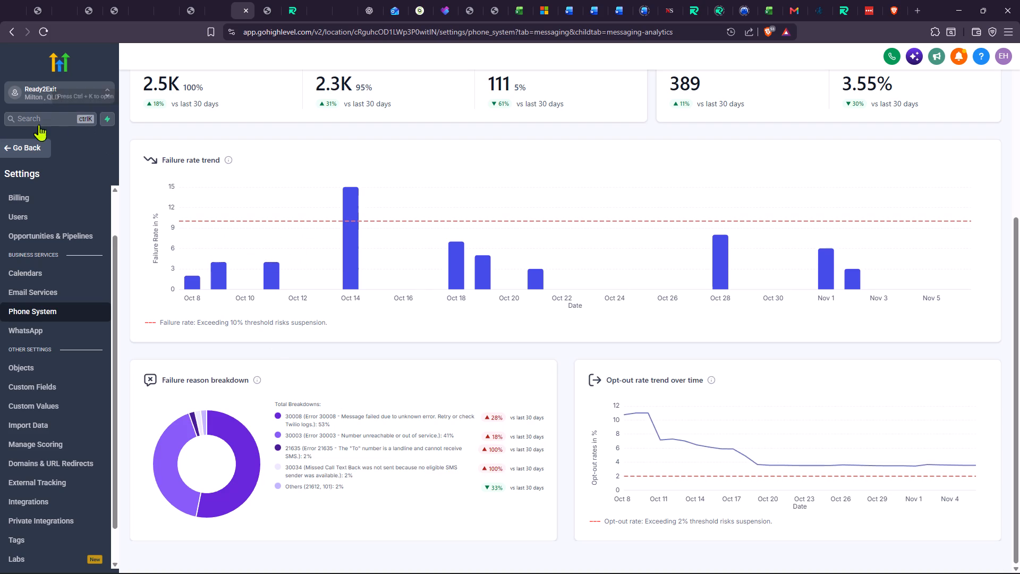
Leave the settings and show the recently updated workflows in the Workflows list.
click(33, 151)
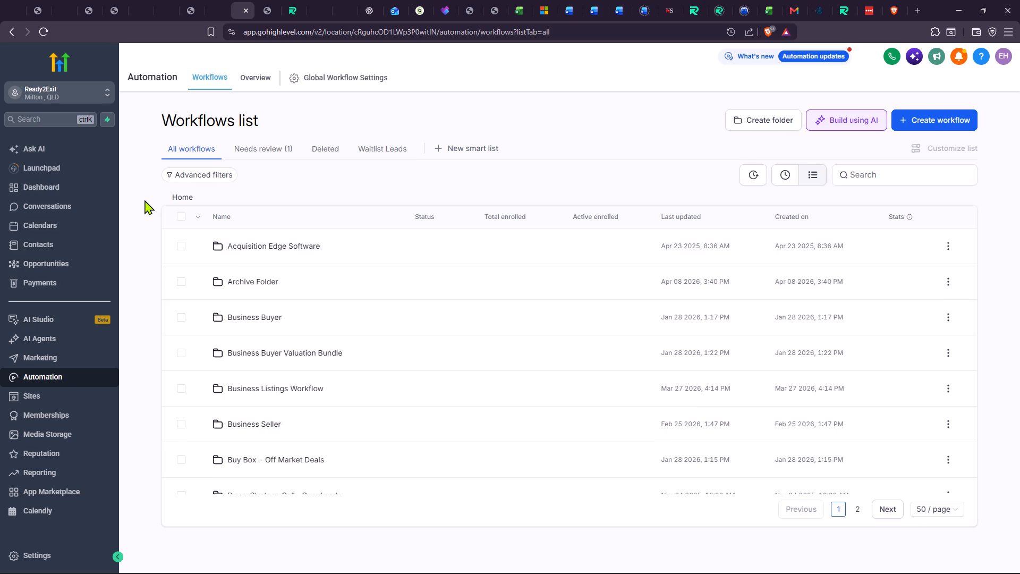
scroll(88, 223, up, 2)
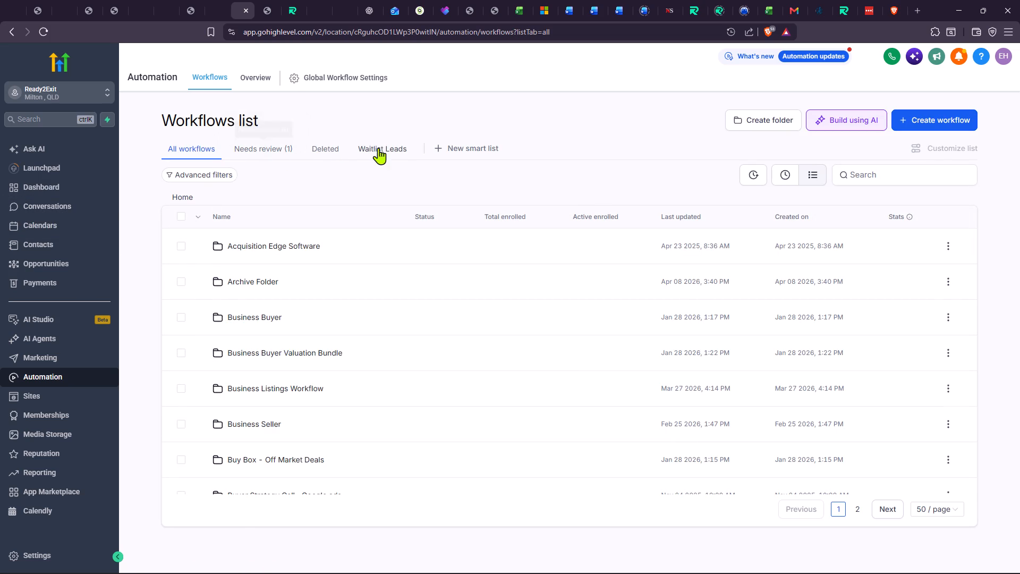
click(780, 175)
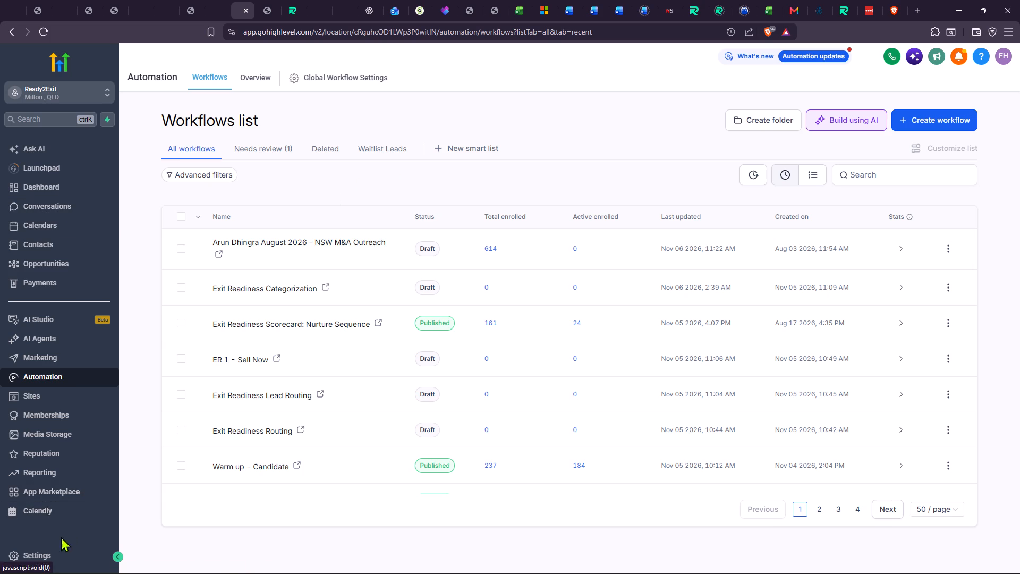
Return to the Phone System settings and check the Number Intelligence options under Additional Settings.
click(54, 559)
click(47, 367)
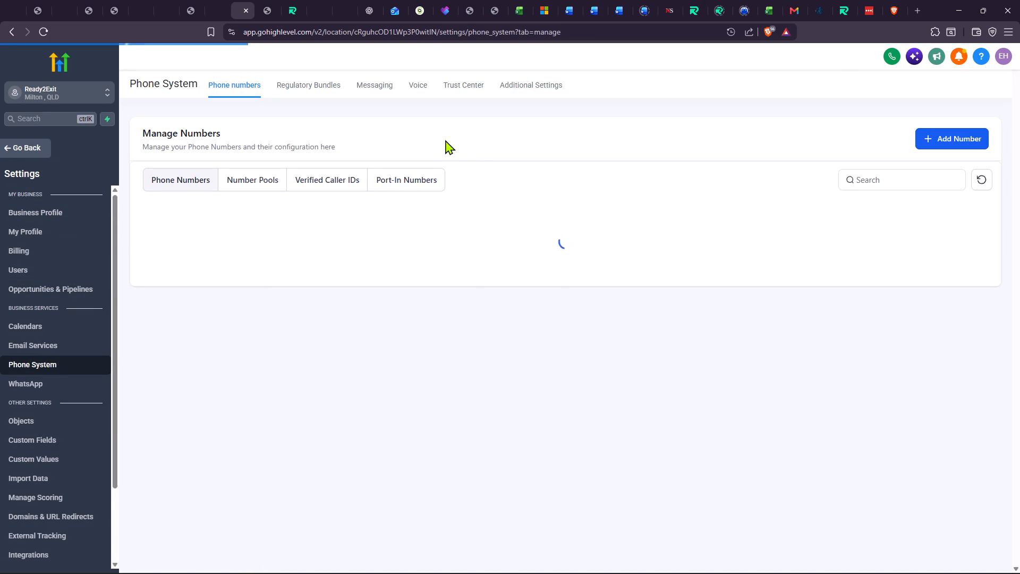
click(508, 90)
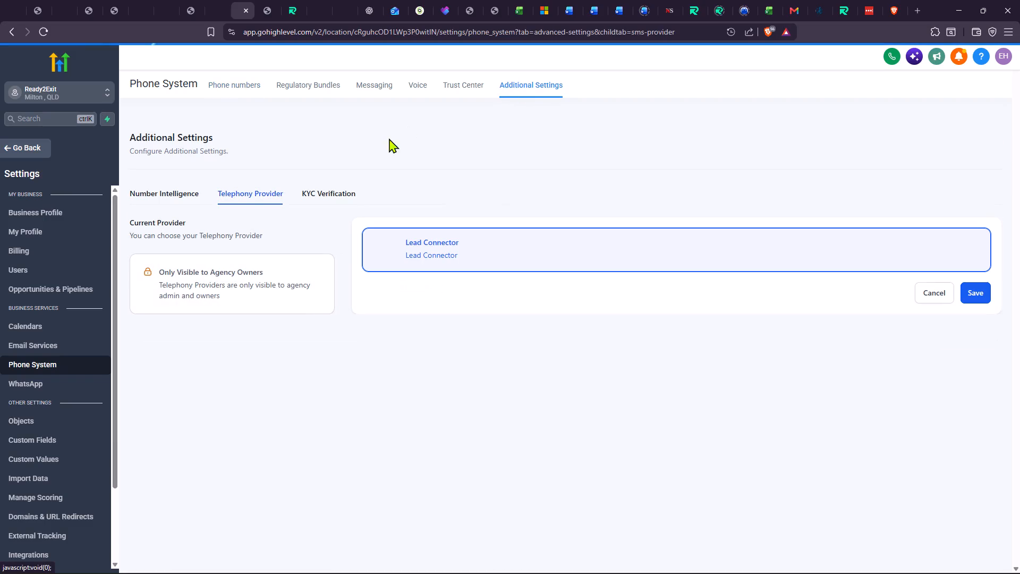
click(169, 195)
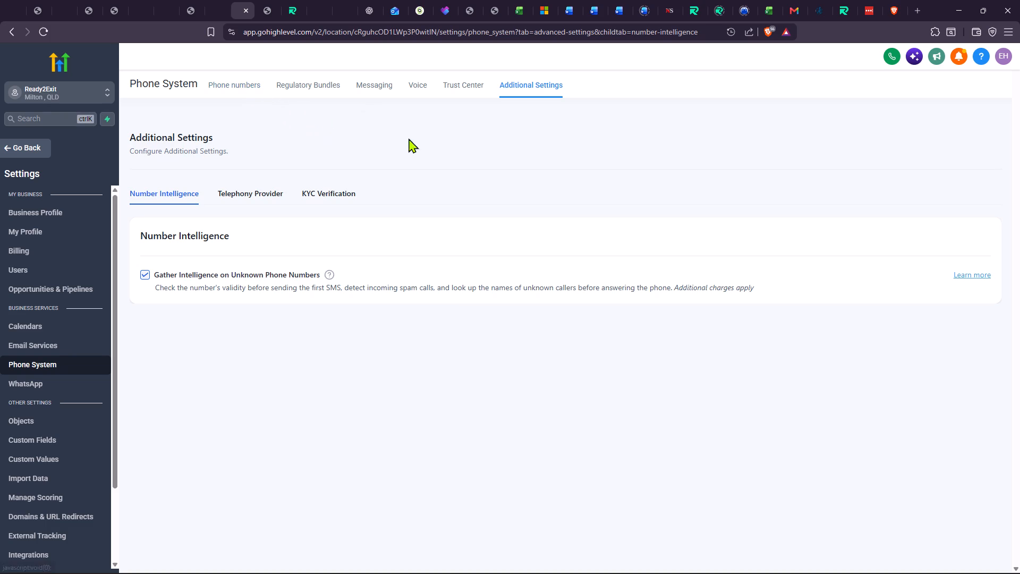
Switch to the open Notepad note and add the line "Detect sms incapable numbers" below the existing entries, then minimise it.
key(alt+Tab)
alt+click(320, 296)
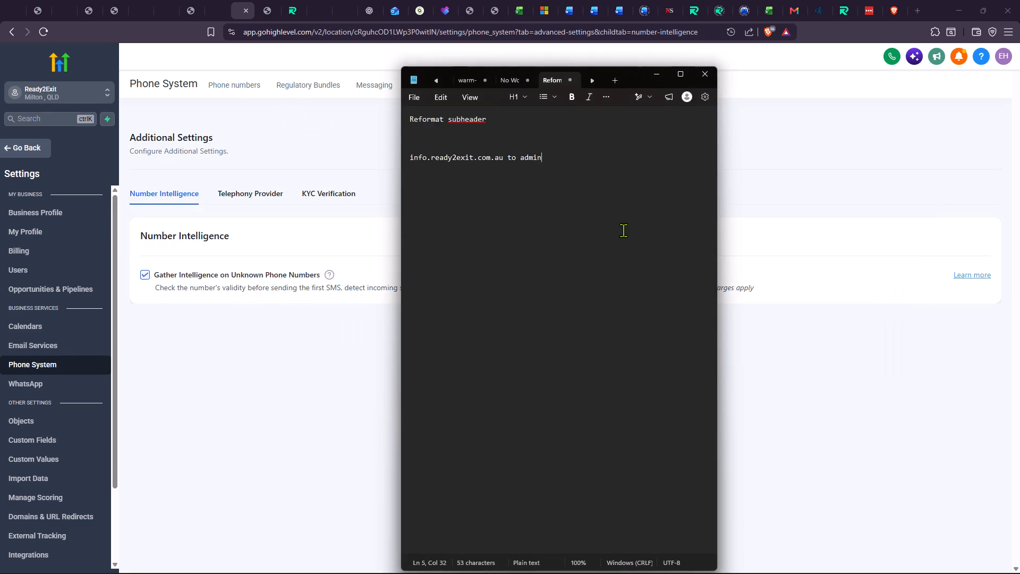
click(523, 221)
click(556, 165)
key(shift+Return)
key(shift+Return)
key(shift+Return)
text(Detect)
key(space)
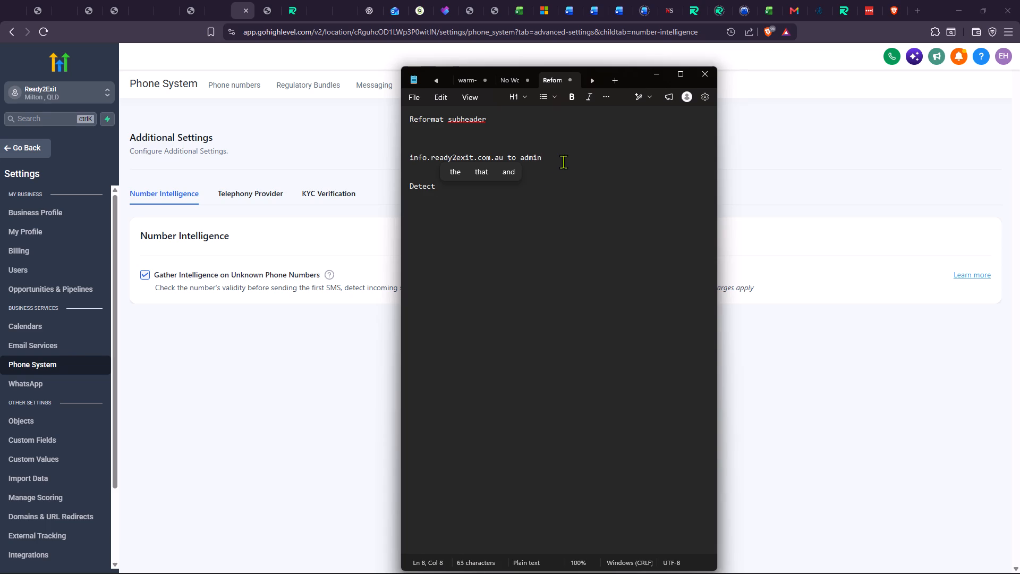
text(sms incapa)
key(BackSpace)
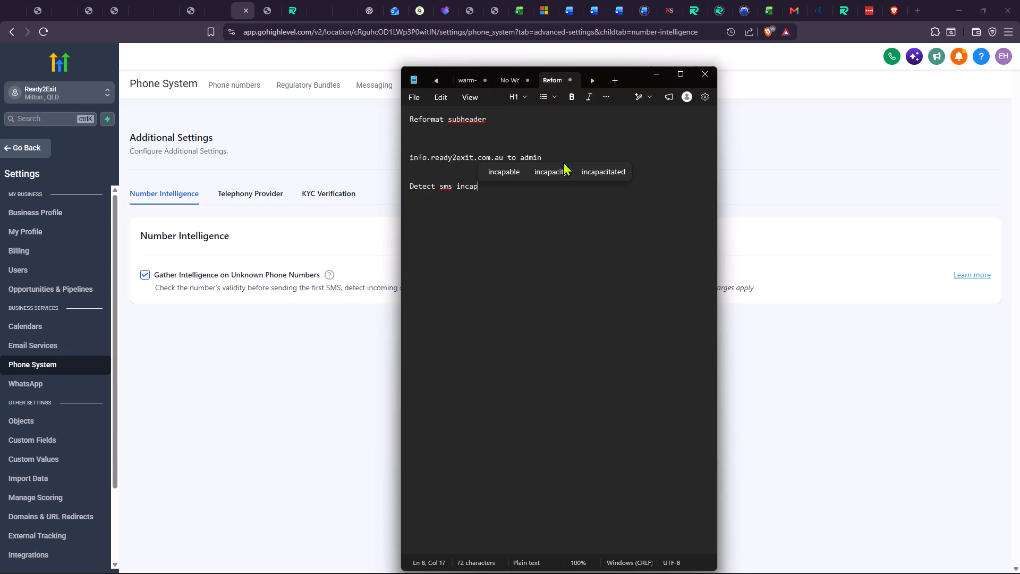
text(able numbers)
key(space)
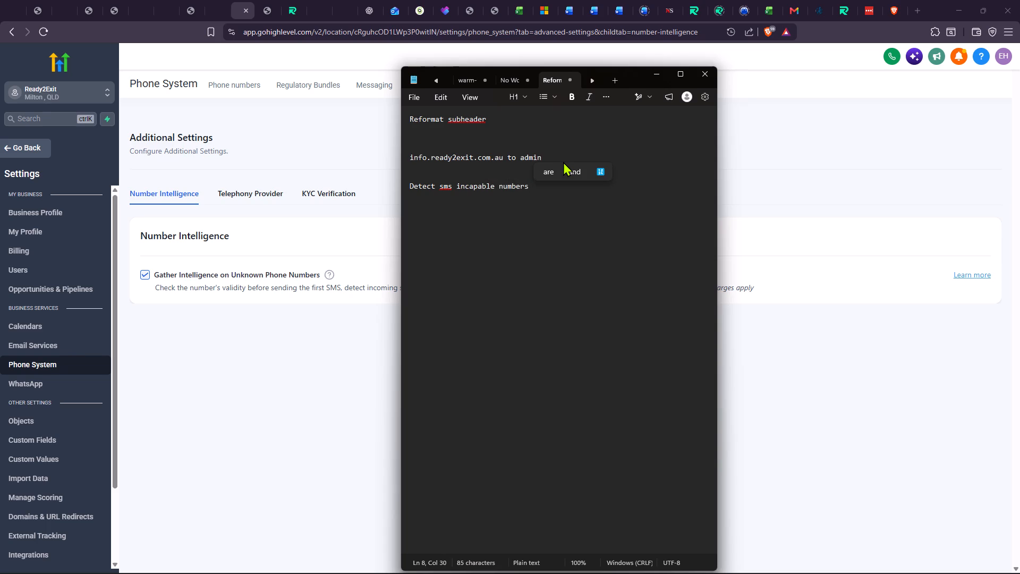
click(657, 71)
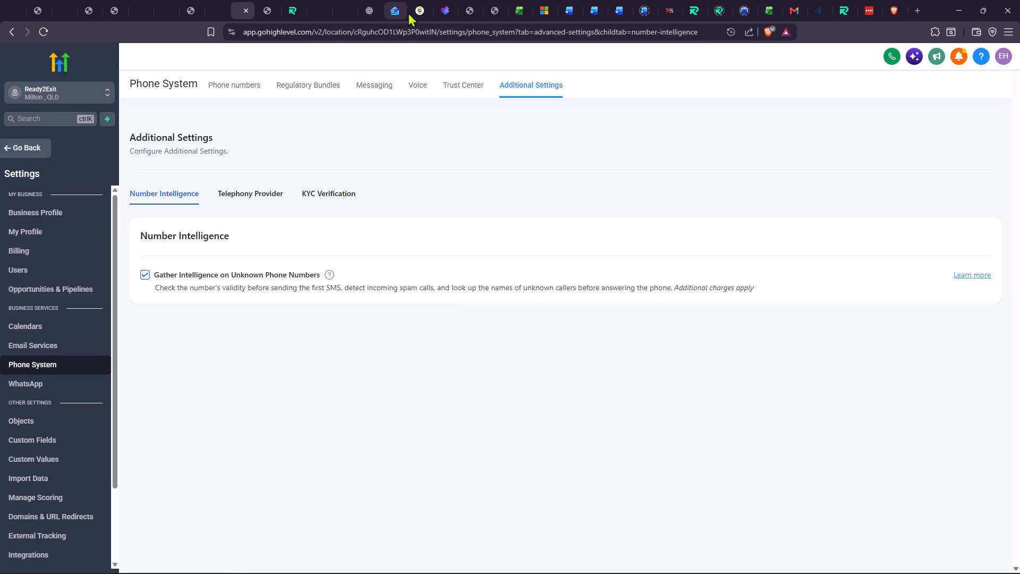
Switch to Microsoft Planner and review the not started, in progress and completed tasks on the My tasks board.
click(443, 0)
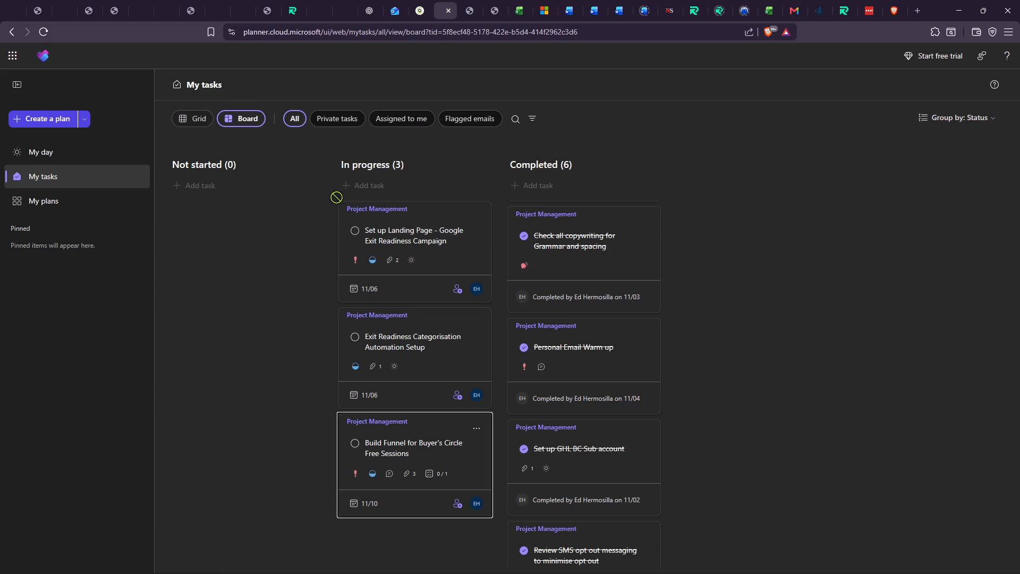
drag(223, 378, 290, 380)
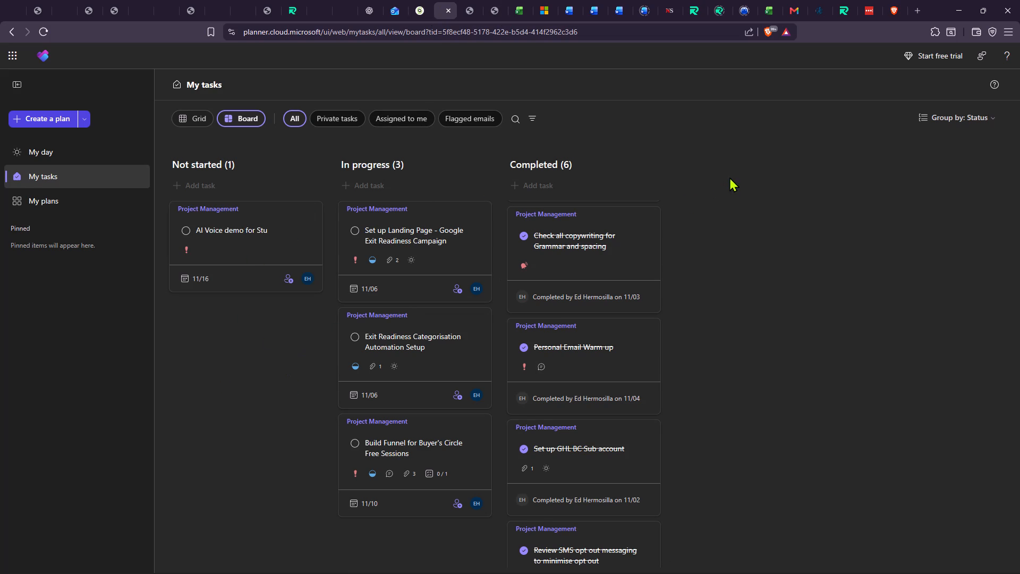
drag(728, 177, 855, 192)
scroll(397, 218, down, 5)
scroll(413, 329, down, 5)
scroll(427, 262, down, 5)
drag(739, 294, 811, 292)
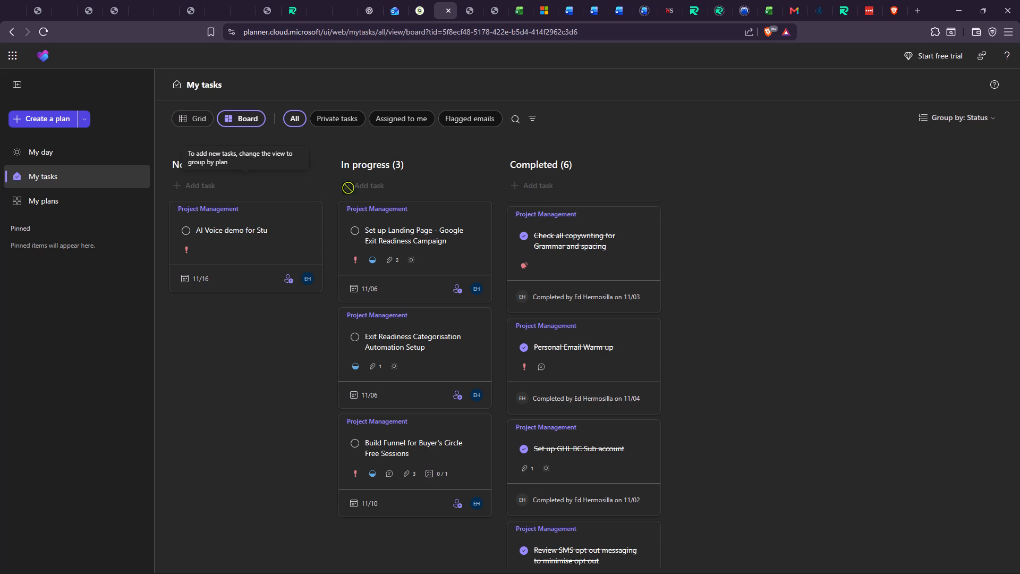
Switch back to the Notepad note, add the lines "email rep" and "m&a config" at the end, and minimise it.
key(alt+Tab)
alt+click(335, 299)
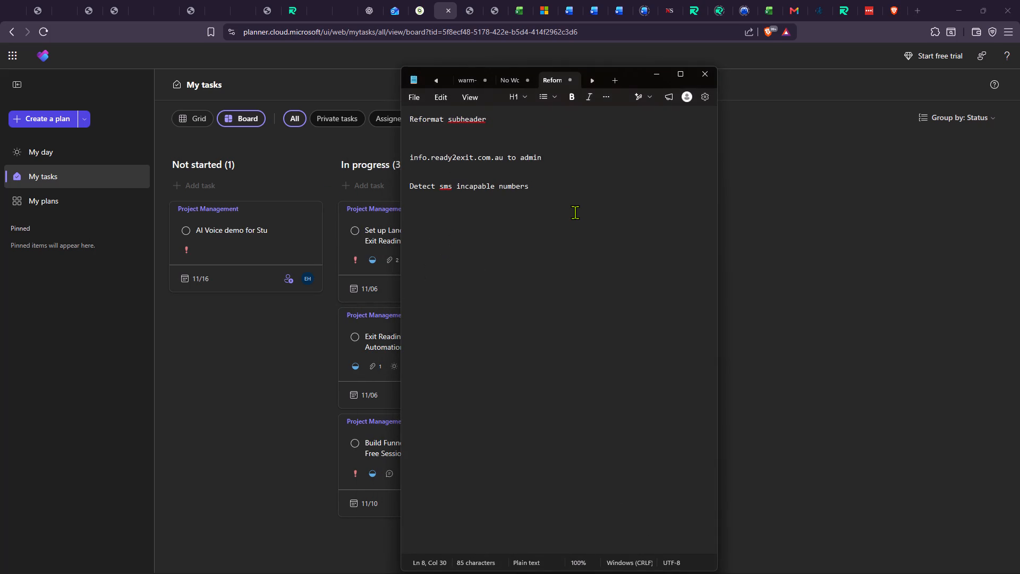
key(shift+Return)
key(shift+Return)
key(shift+Return)
key(shift+Return)
text(email rep)
key(shift+Return)
key(m)
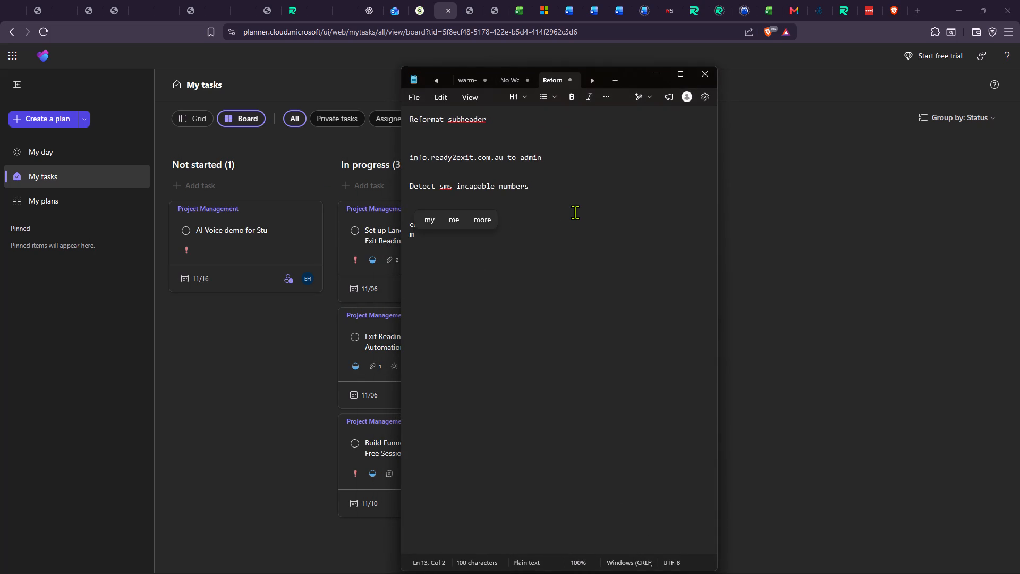
text(&a)
key(space)
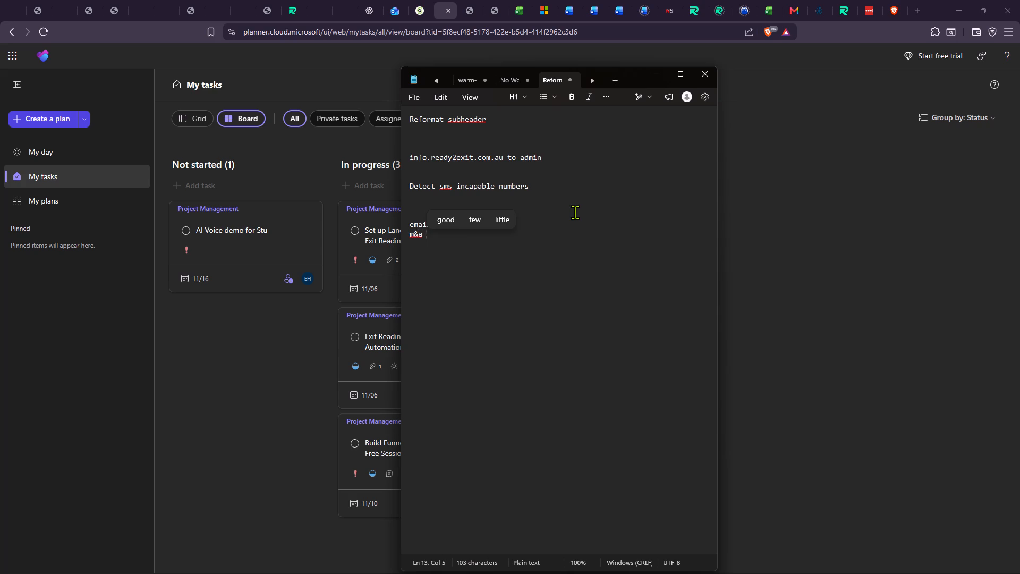
text(config)
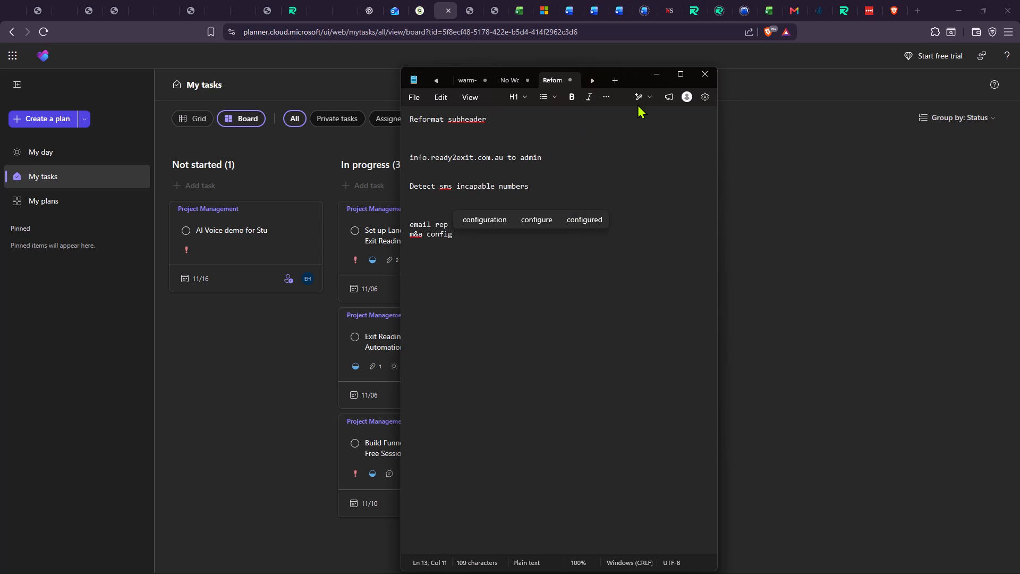
click(659, 62)
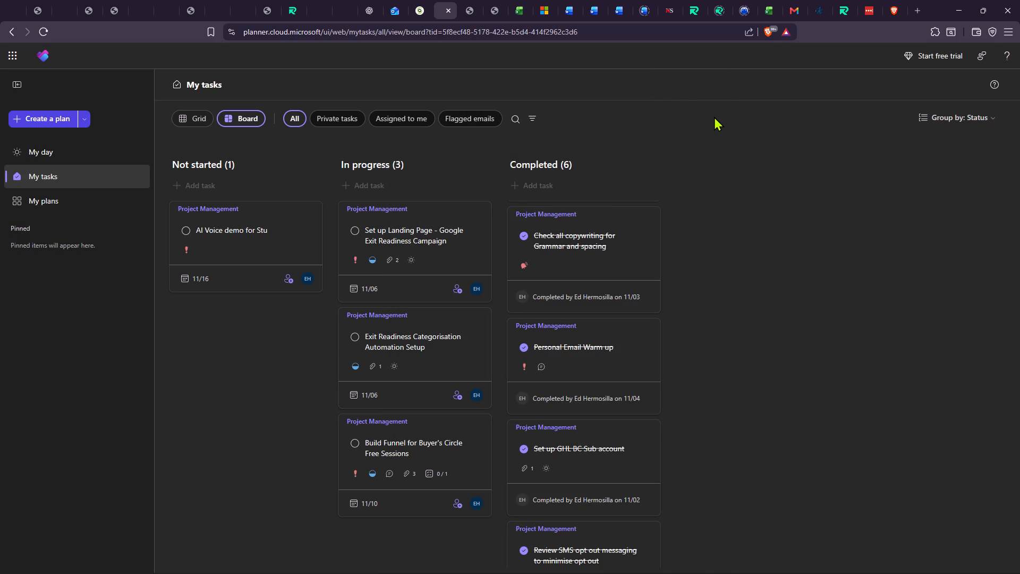
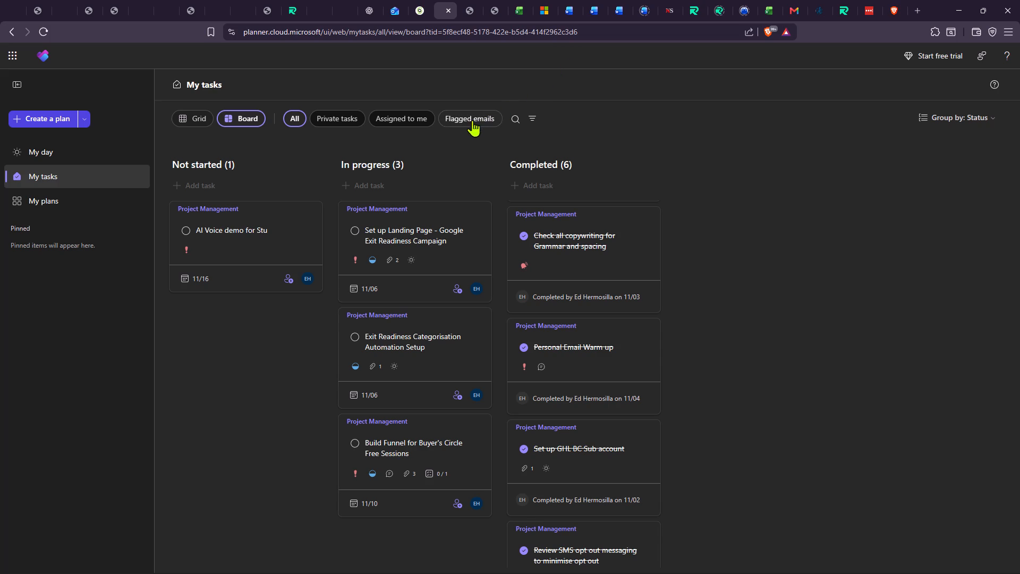
Filter the My tasks board to show only tasks assigned to me.
click(422, 113)
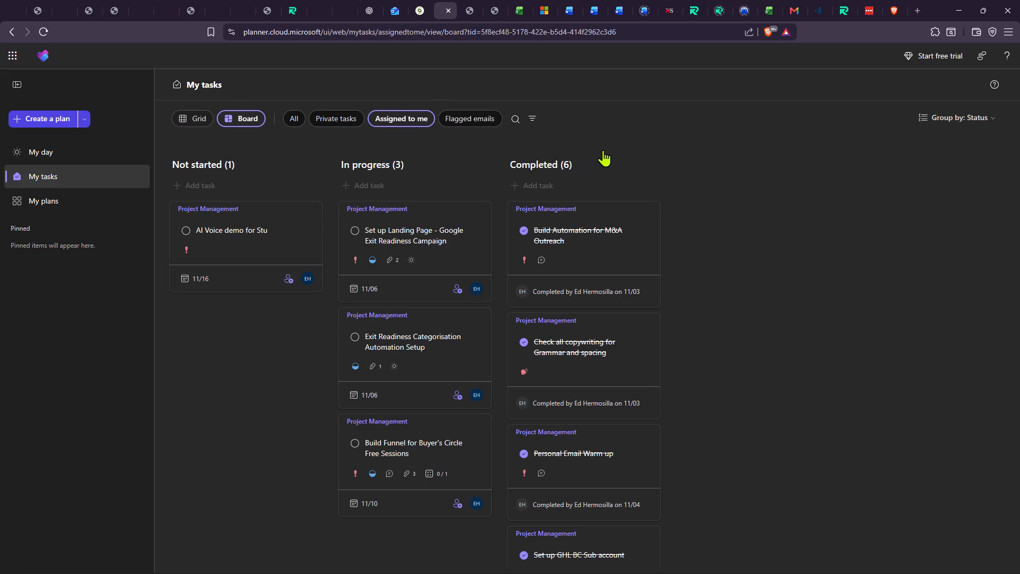
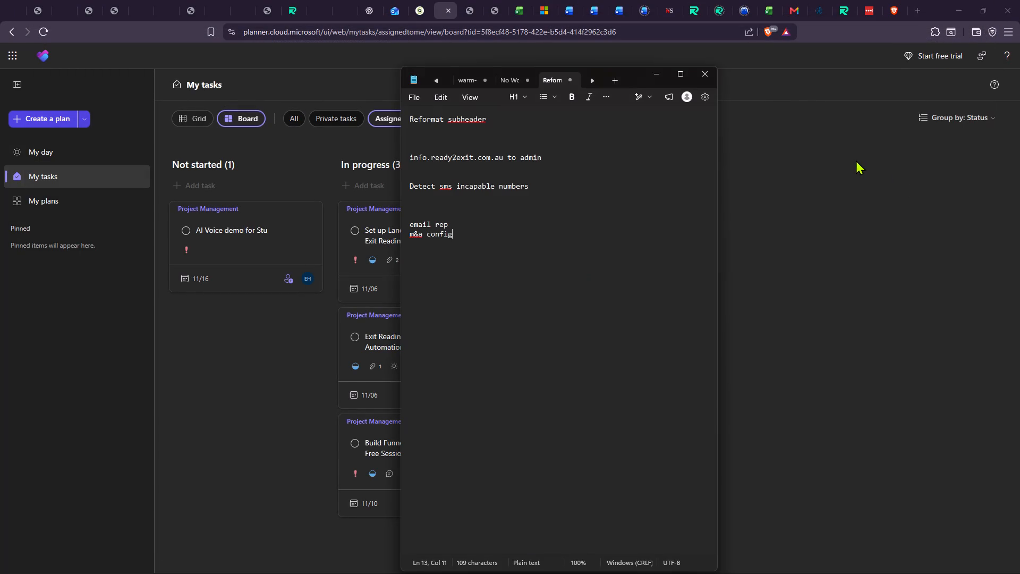
Minimize the notes window to uncover the assigned tasks board.
click(658, 78)
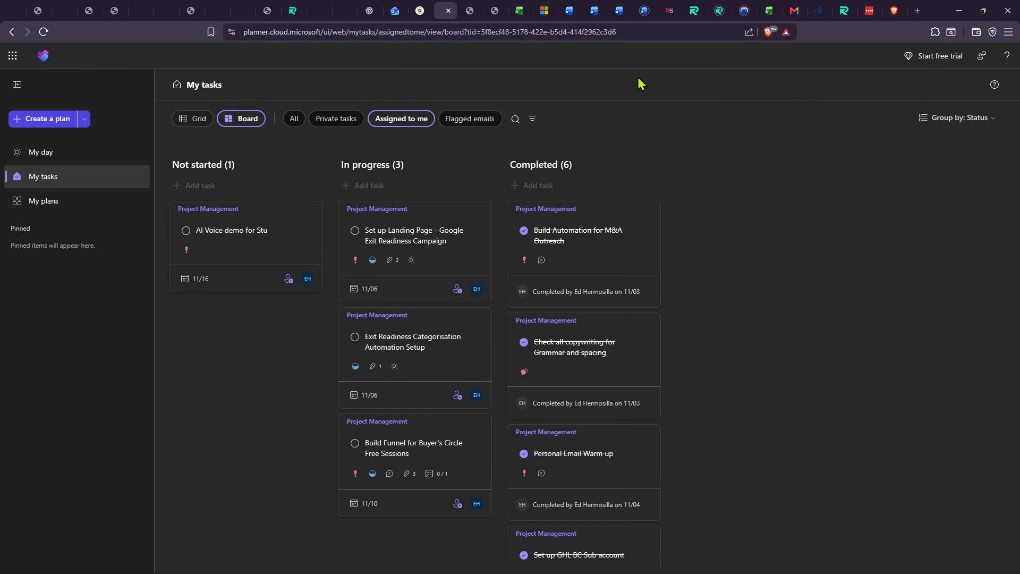